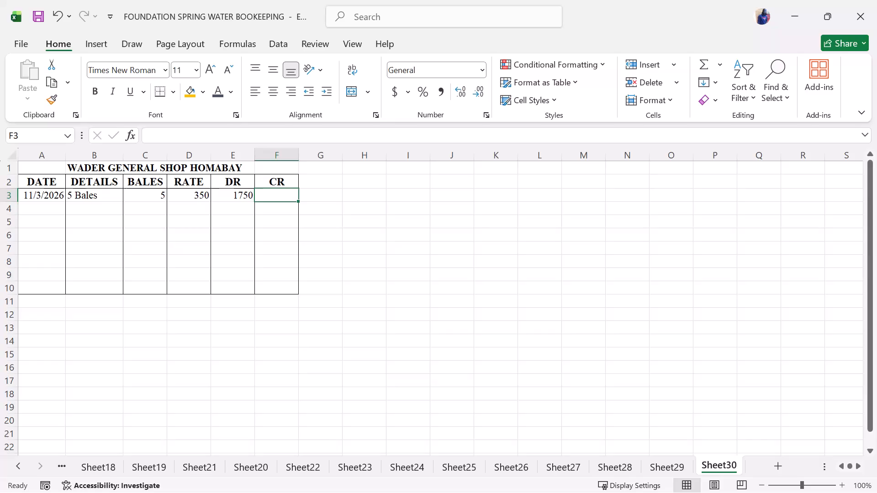
Format the RATE, DR and CR cells D3:F10 as Accounting with the KES currency symbol and two decimal places.
drag(190, 190, 259, 192)
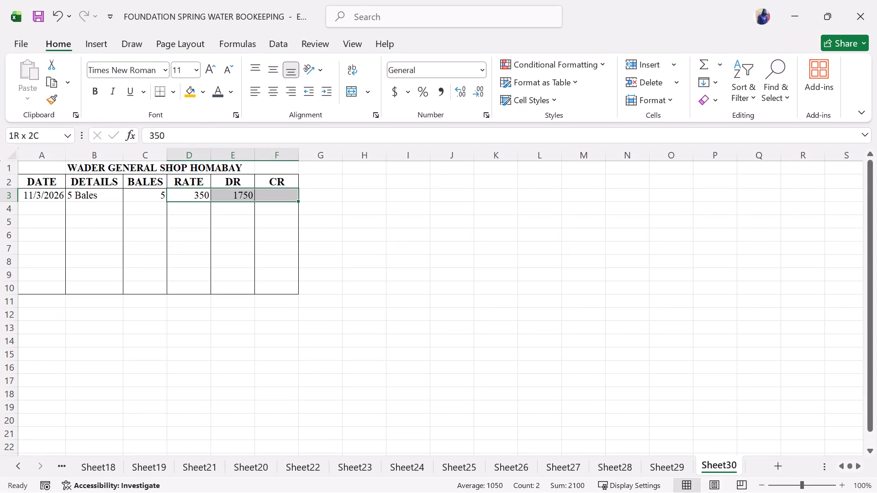
drag(259, 192, 264, 192)
click(240, 274)
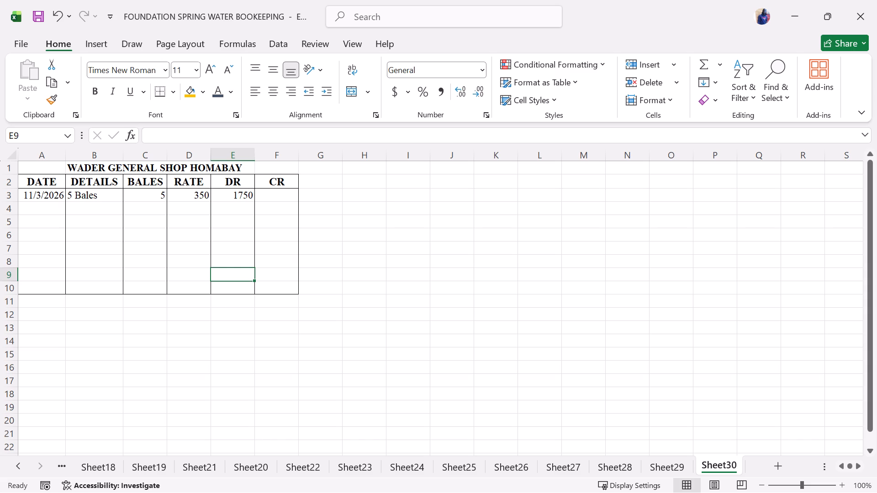
drag(179, 197, 265, 278)
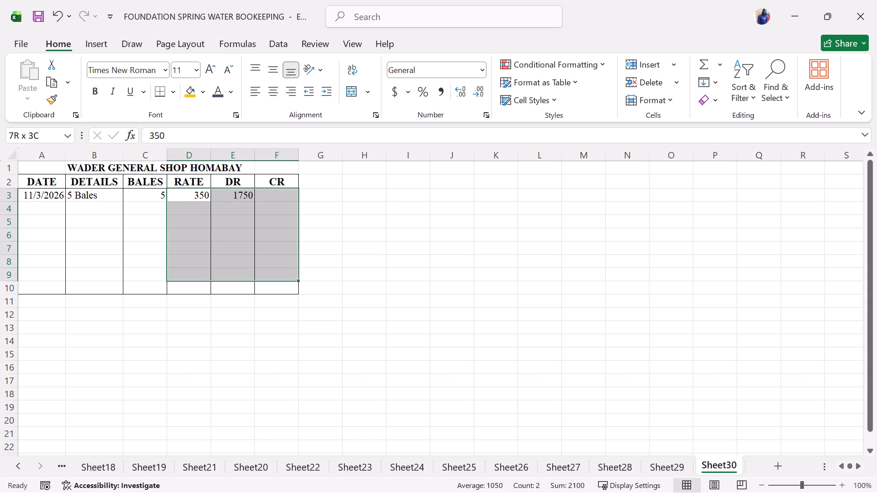
drag(265, 278, 265, 283)
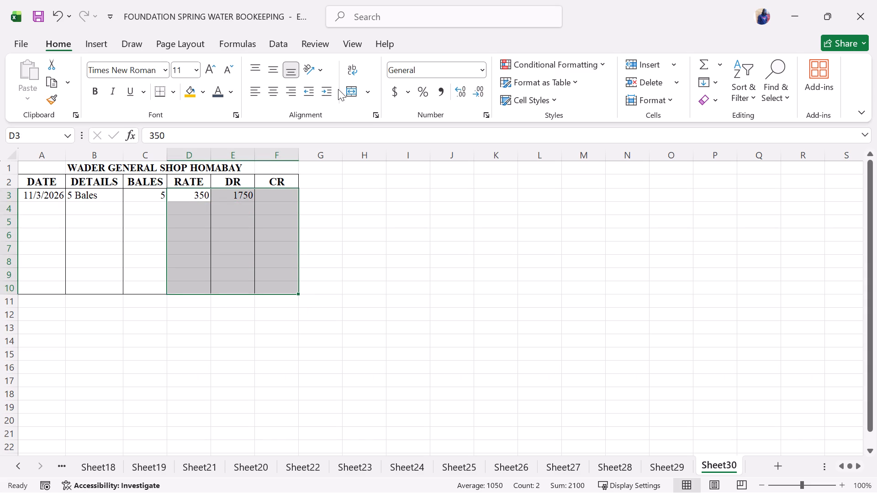
click(412, 93)
click(431, 211)
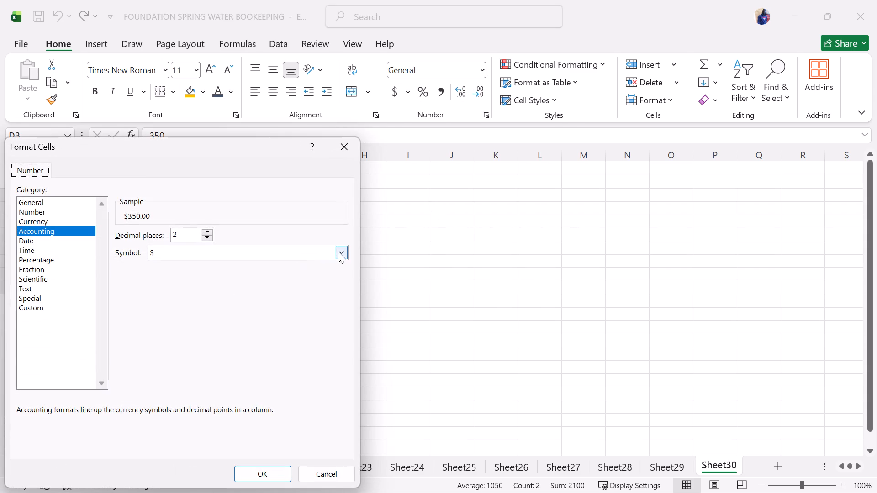
click(339, 252)
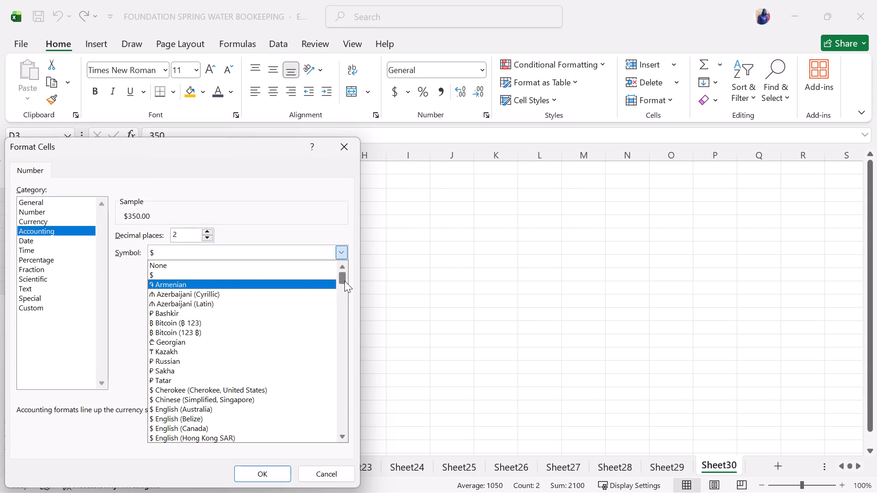
drag(344, 281, 346, 378)
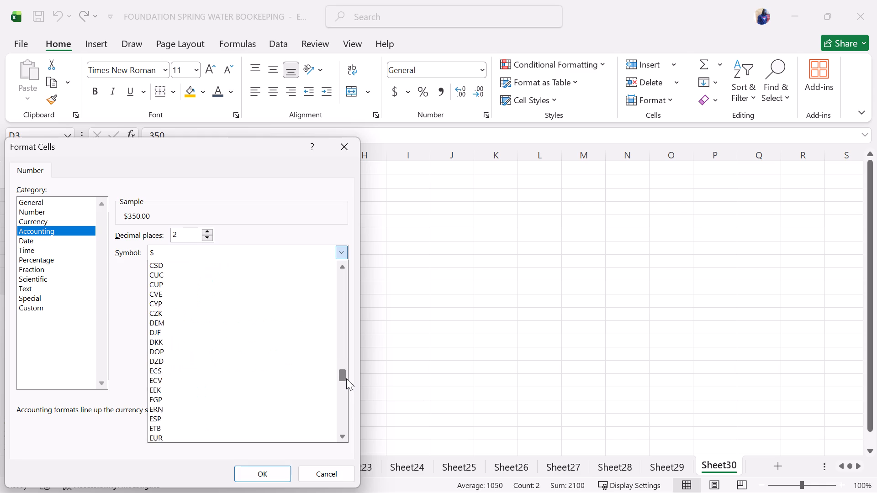
drag(346, 378, 345, 387)
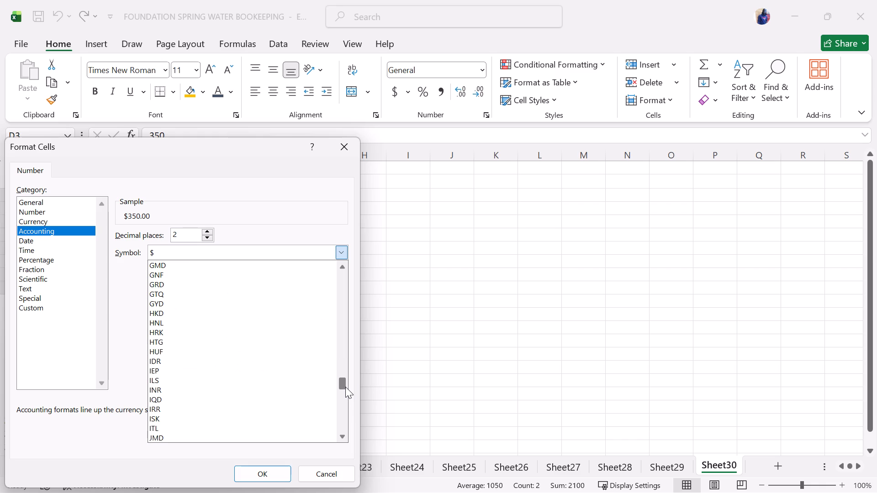
drag(345, 387, 343, 388)
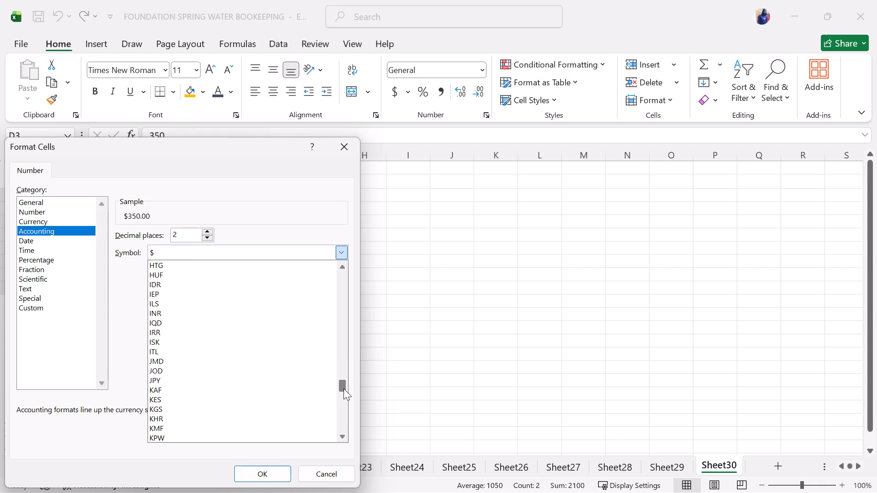
click(203, 401)
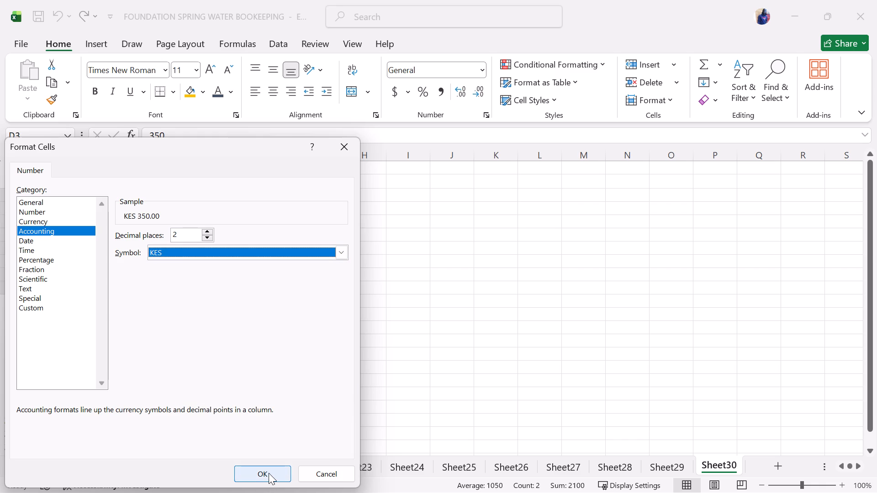
click(269, 473)
Total the DR column in cell E10 with a SUM formula covering E3 and the range E4:E9.
click(271, 296)
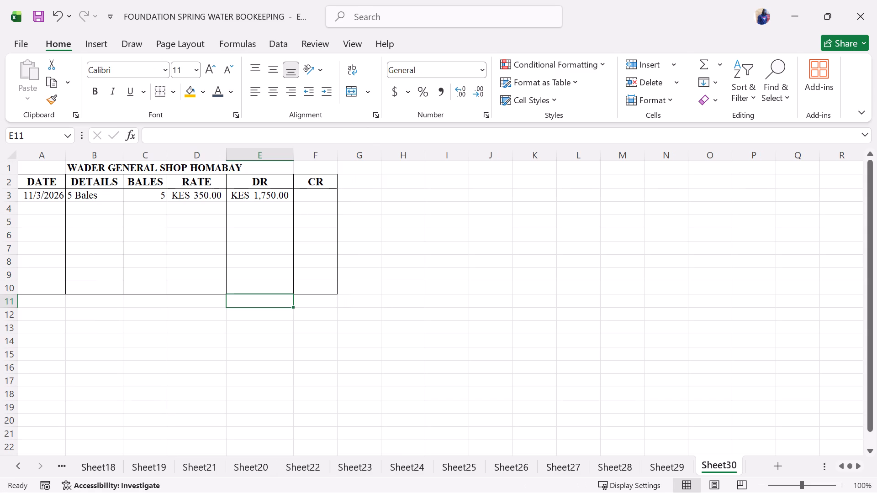
click(283, 289)
text(=sum)
double_click(255, 300)
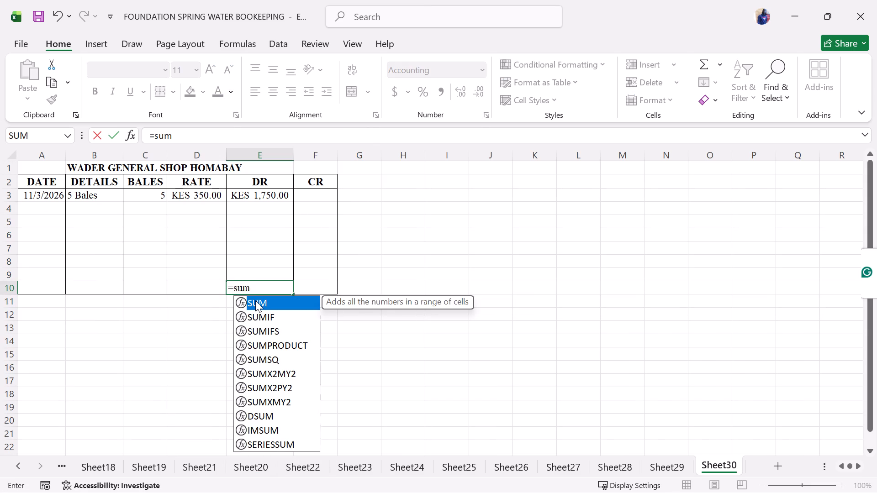
click(276, 199)
key(period)
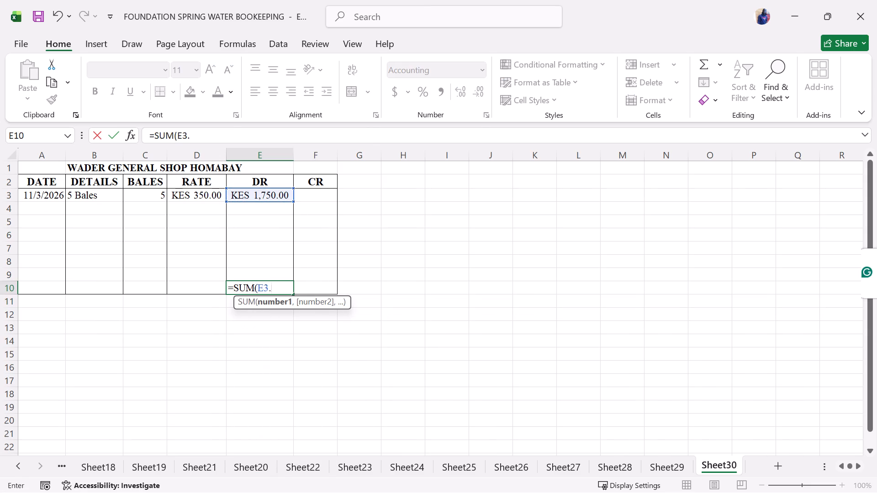
key(BackSpace)
key(comma)
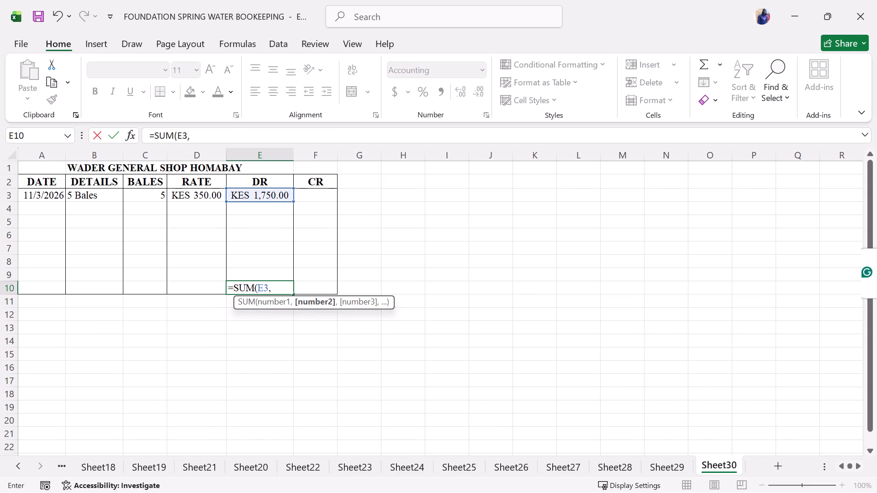
drag(257, 211, 268, 262)
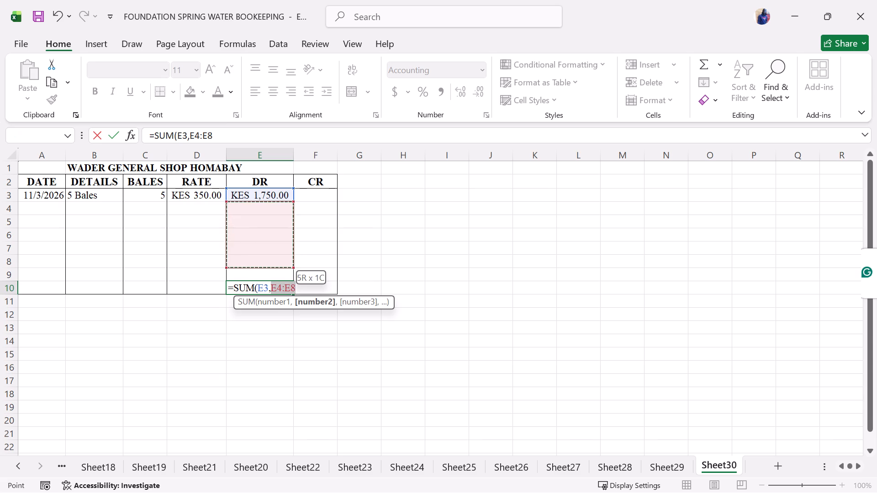
drag(268, 262, 268, 272)
key(Return)
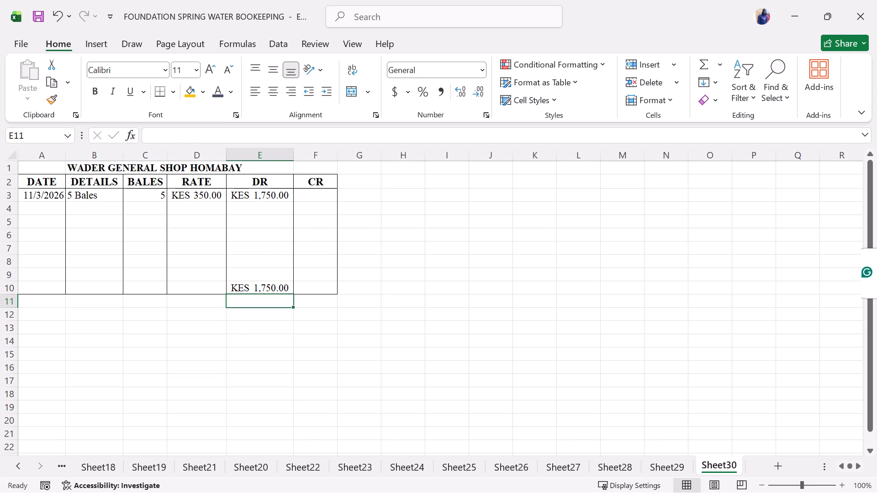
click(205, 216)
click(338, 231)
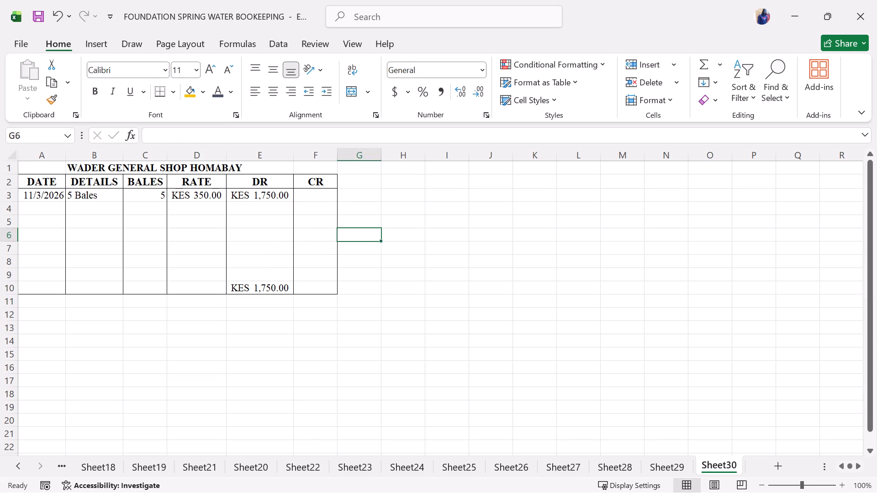
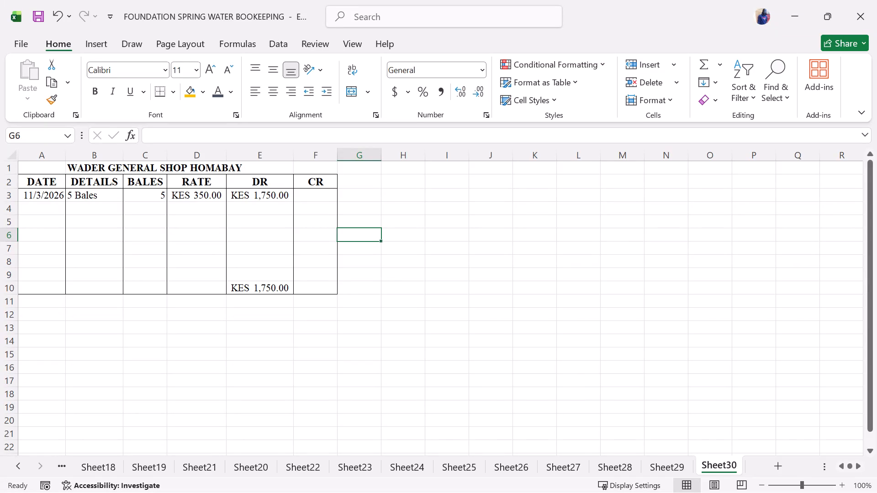
Centre the contents of the ledger table cells A2:F10 horizontally.
drag(36, 181, 143, 195)
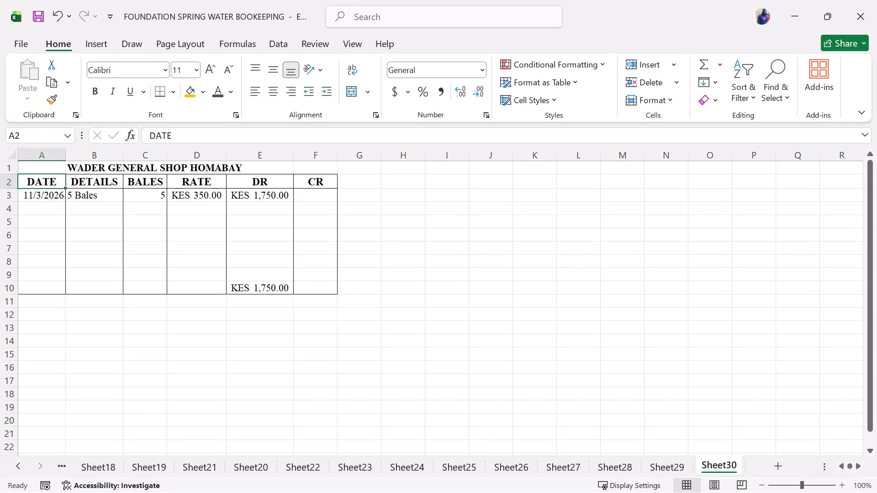
drag(143, 195, 316, 284)
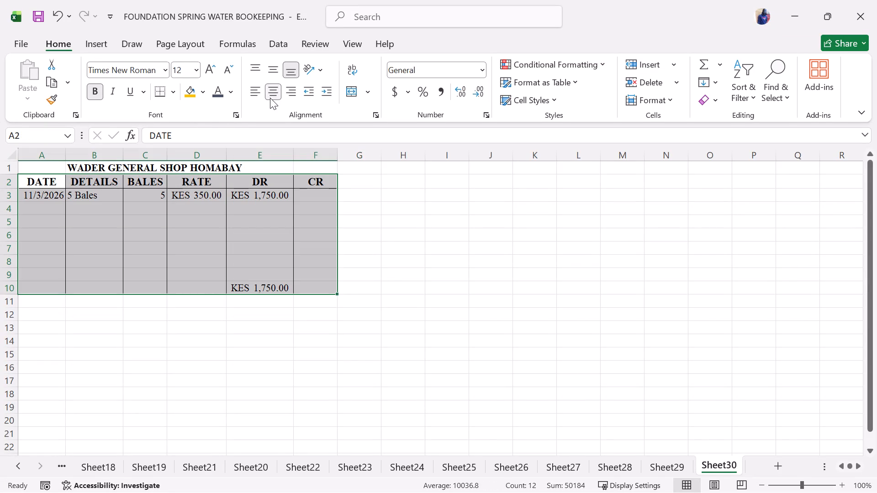
click(270, 98)
click(270, 98)
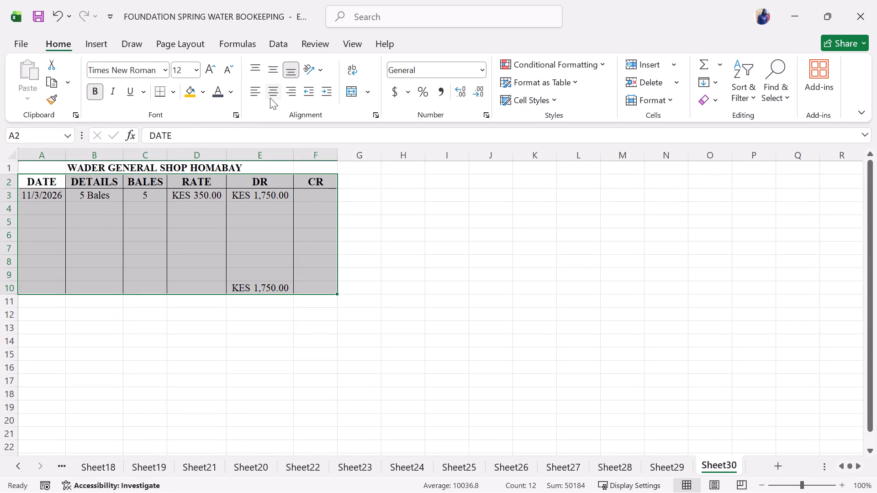
click(227, 228)
click(259, 262)
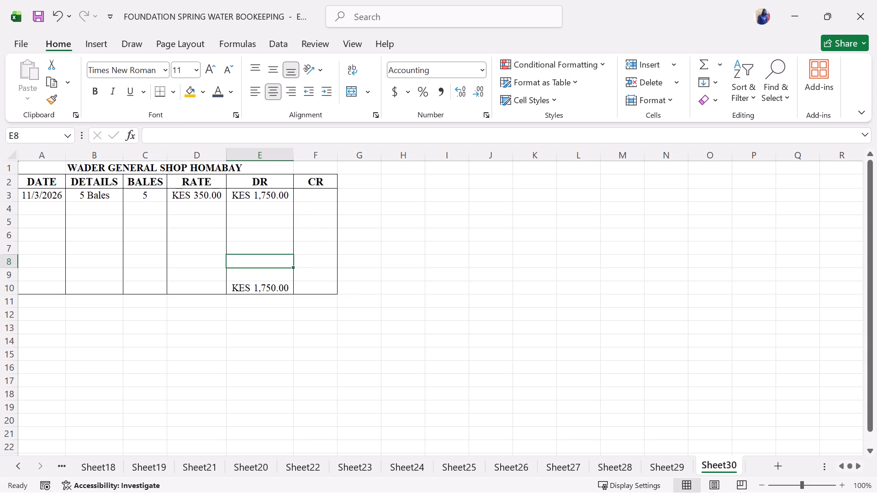
Enter the label Bal in cell E11, beneath the DR total.
click(303, 288)
click(270, 302)
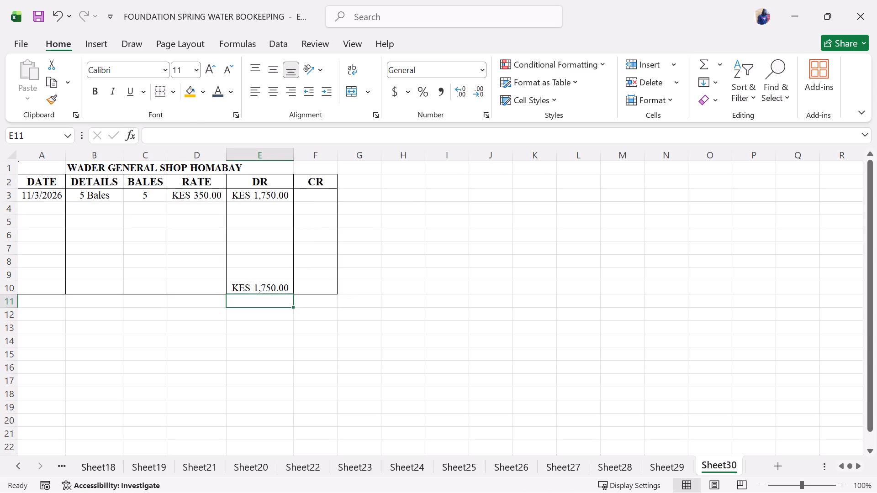
click(271, 304)
text(bal)
key(BackSpace)
key(BackSpace)
key(BackSpace)
key(BackSpace)
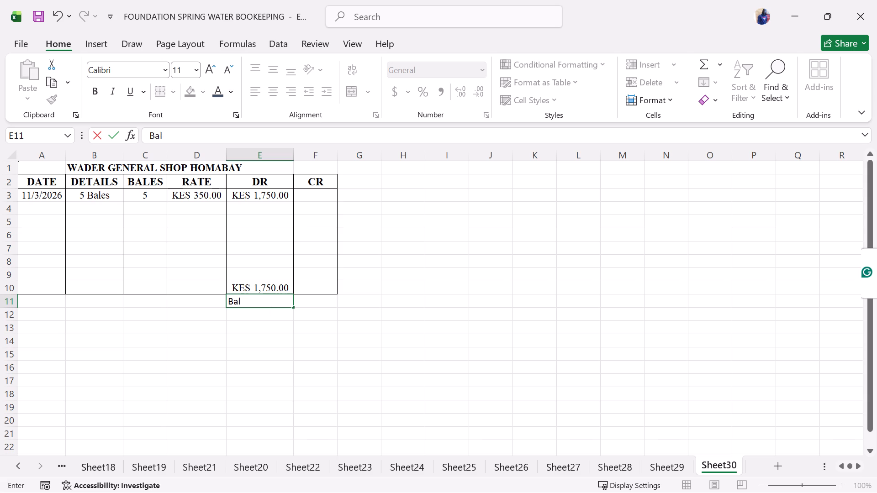
click(317, 305)
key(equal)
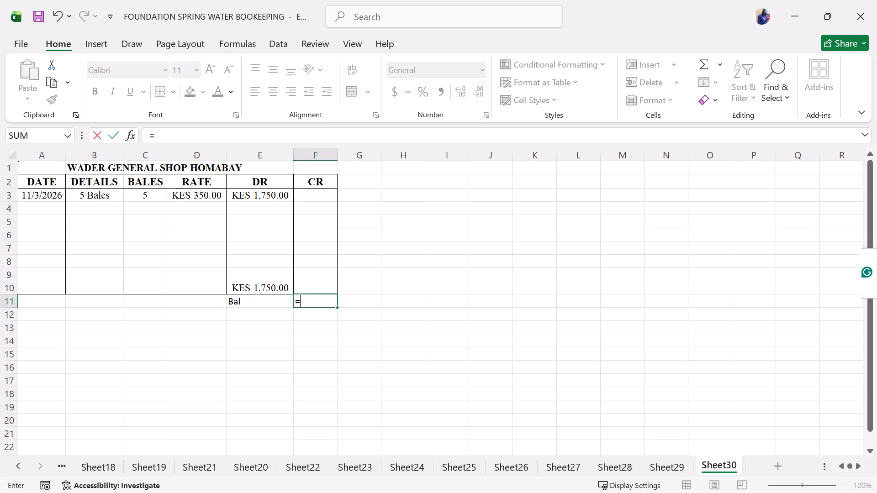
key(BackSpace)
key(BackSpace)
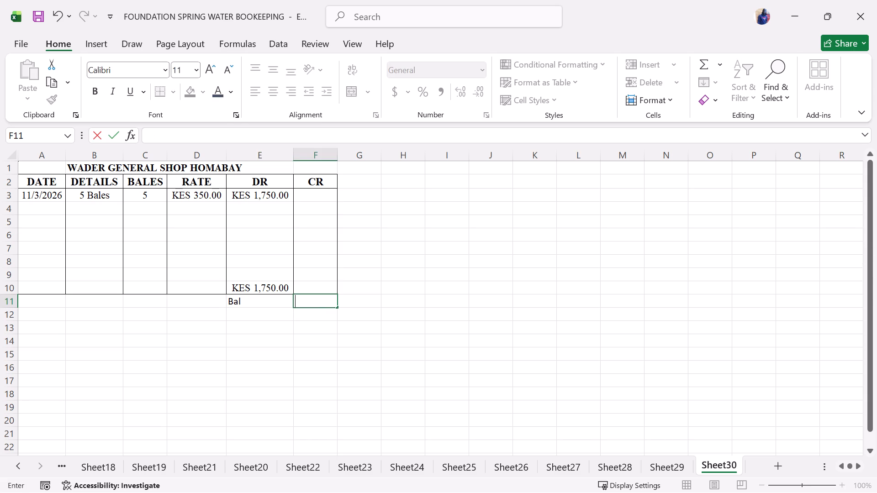
Total the CR column in cell F10 with a SUM formula covering F3 and the range F4:F9.
click(315, 286)
key(equal)
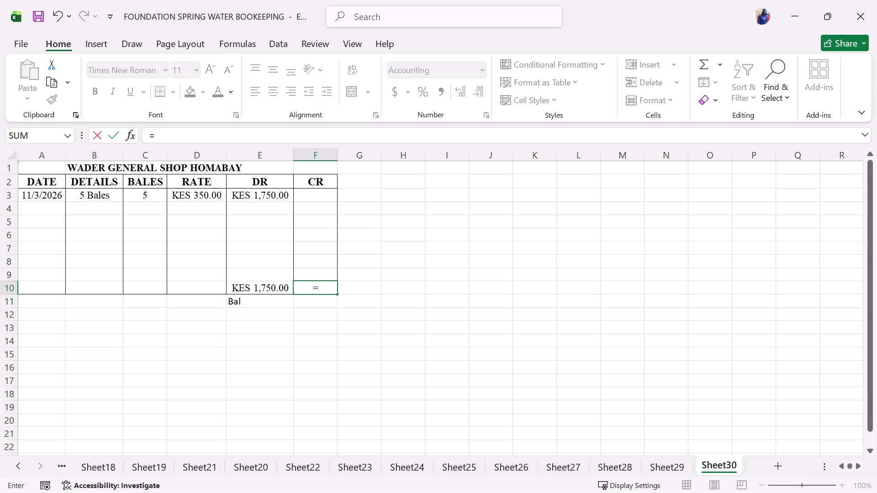
text(um)
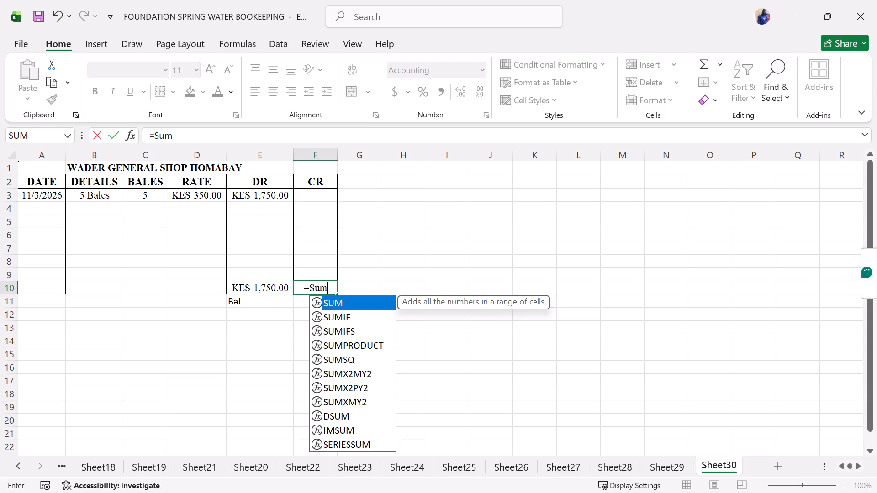
double_click(338, 301)
click(316, 197)
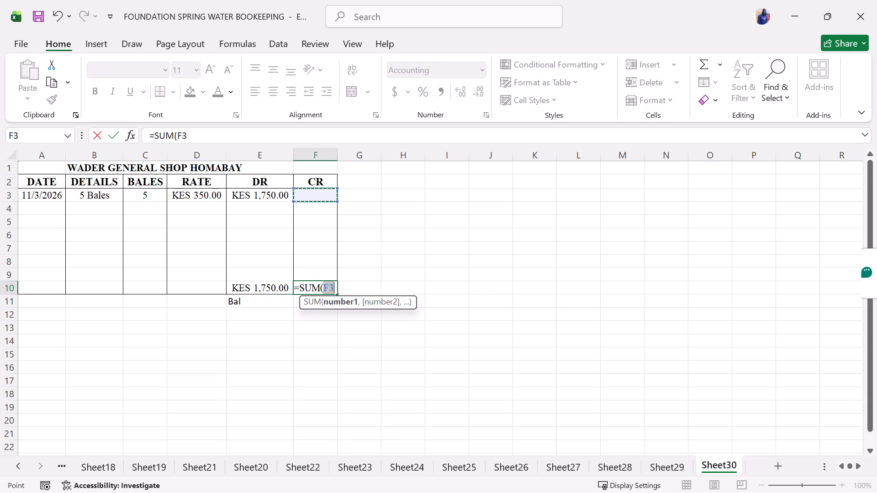
key(comma)
drag(316, 211, 317, 269)
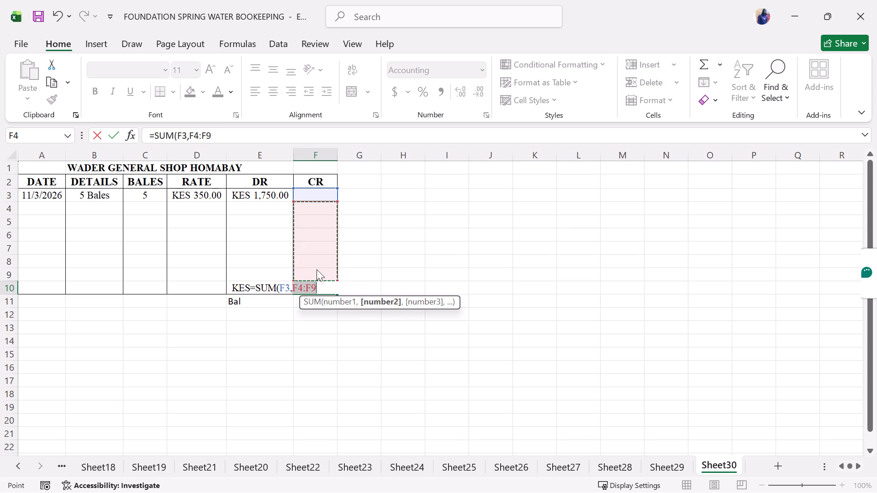
key(Return)
Calculate the balance in cell F11 with the formula =E10-F10.
click(304, 299)
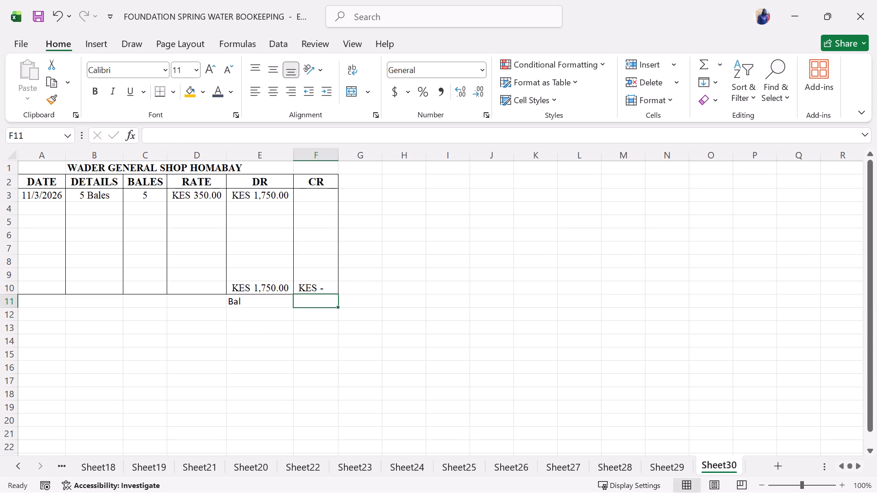
click(269, 301)
click(312, 305)
key(equal)
click(280, 289)
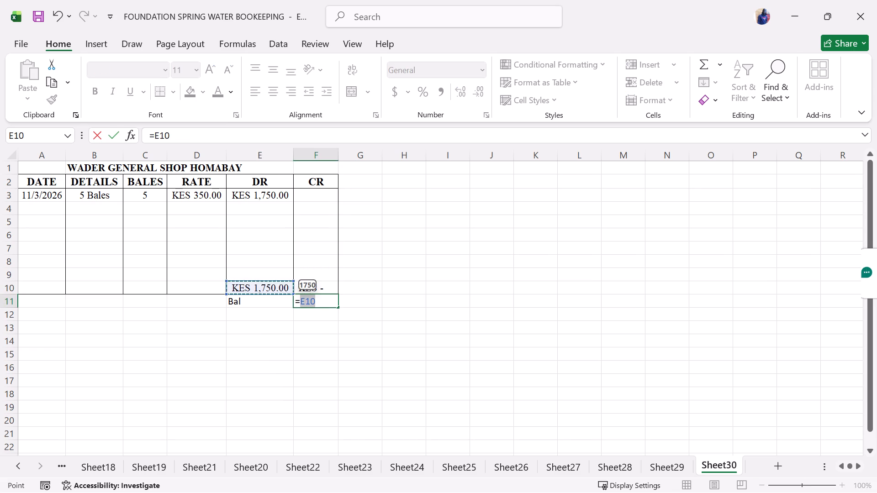
key(minus)
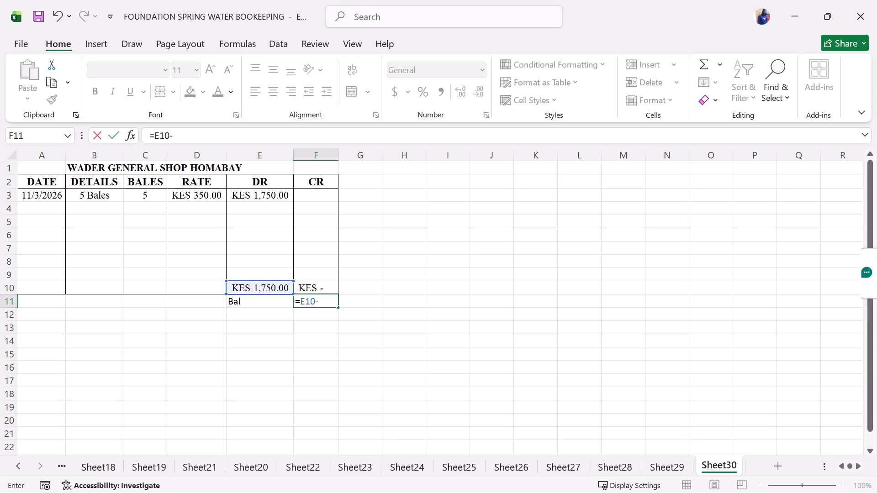
click(322, 285)
key(Return)
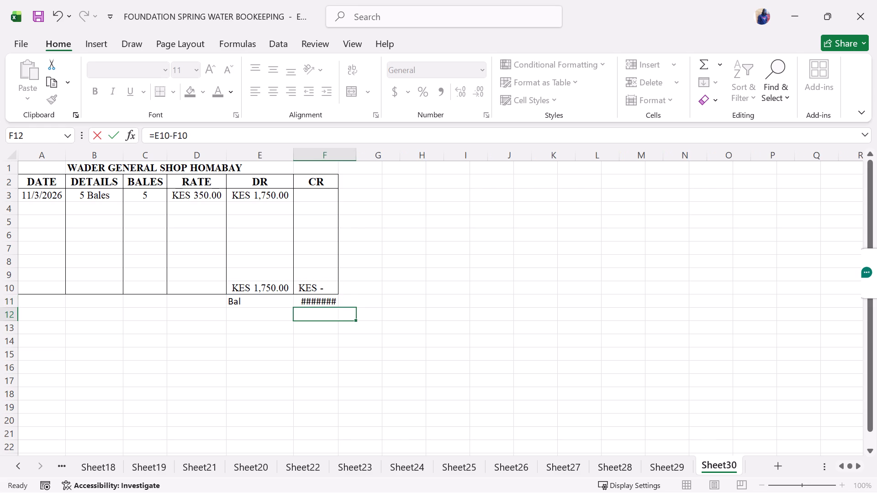
Apply all borders to the totals and balance cells E10:F11.
drag(262, 288, 333, 292)
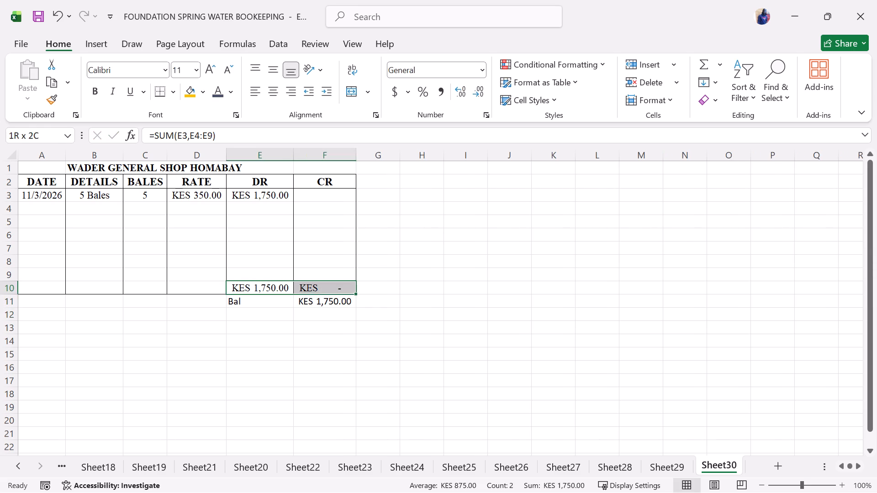
drag(333, 292, 340, 300)
click(174, 95)
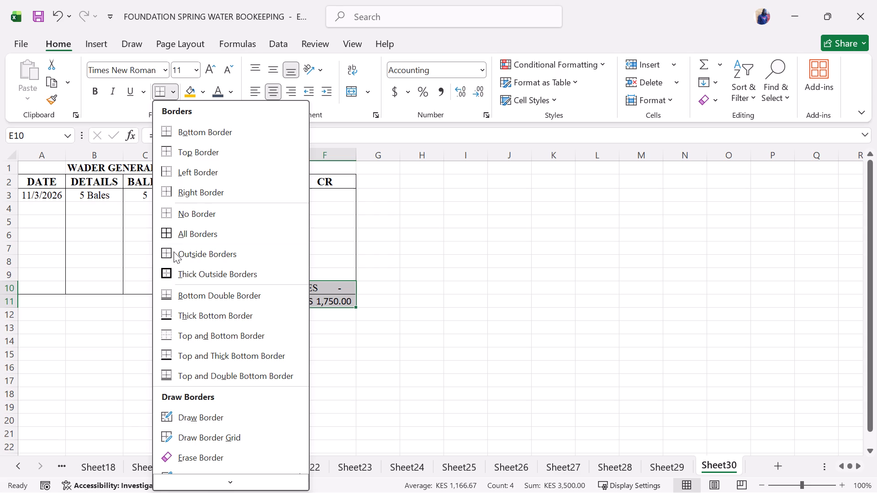
click(180, 239)
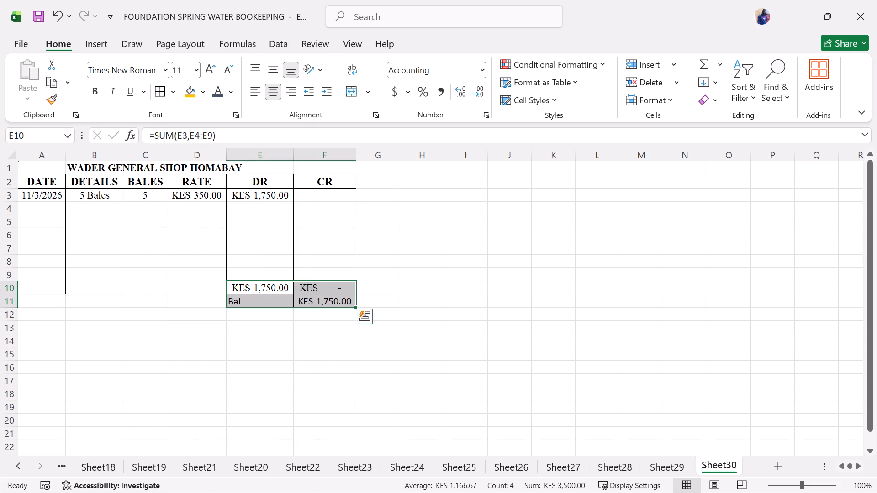
Set the font of the totals and balance cells E10:F11 to Times New Roman.
click(157, 70)
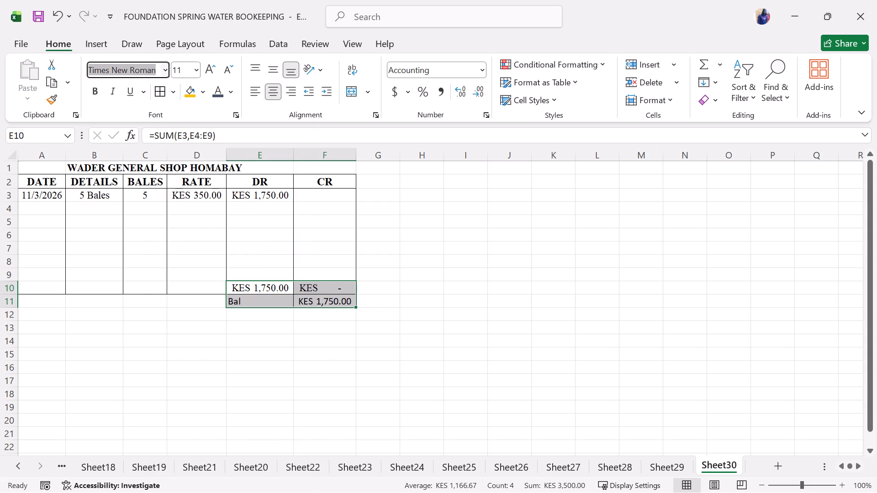
click(191, 68)
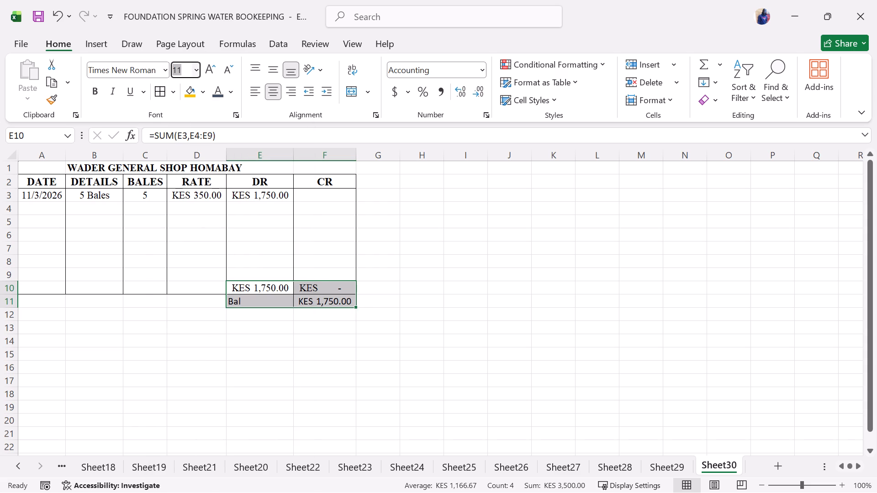
click(143, 64)
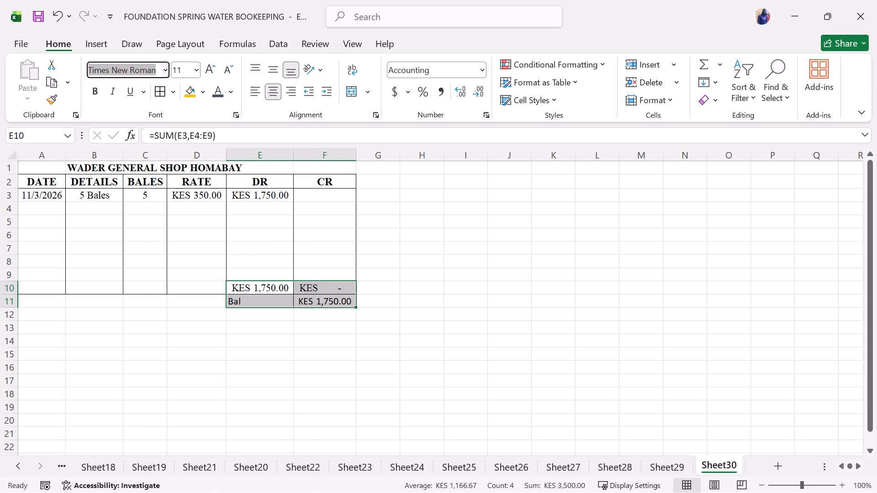
text(times)
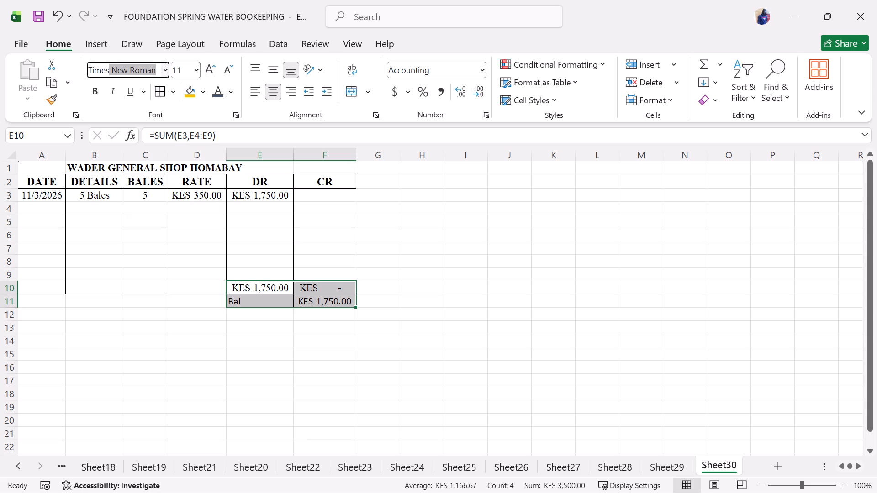
click(180, 65)
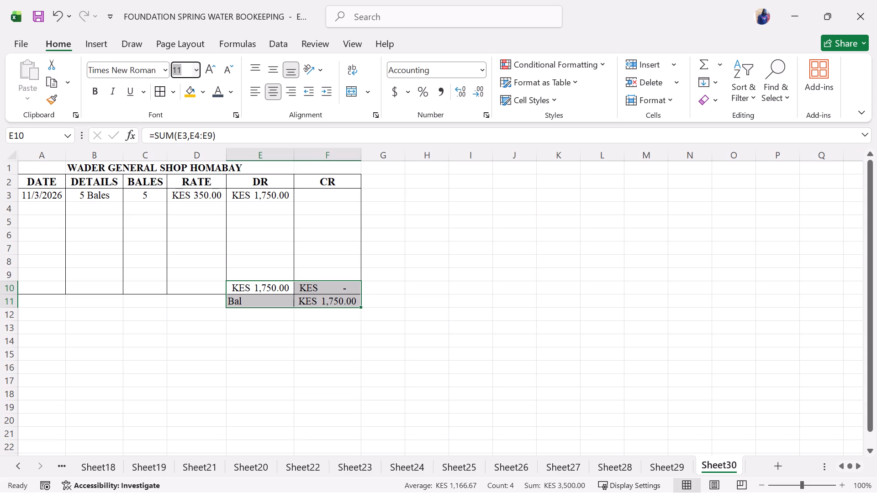
click(310, 270)
Make the balance row cells E11:F11 bold.
drag(258, 303, 329, 315)
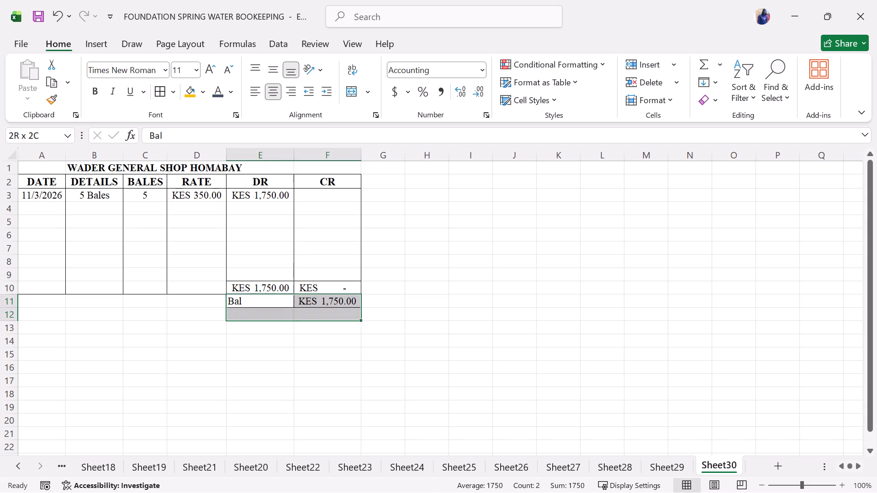
drag(329, 315, 359, 299)
key(ctrl+b)
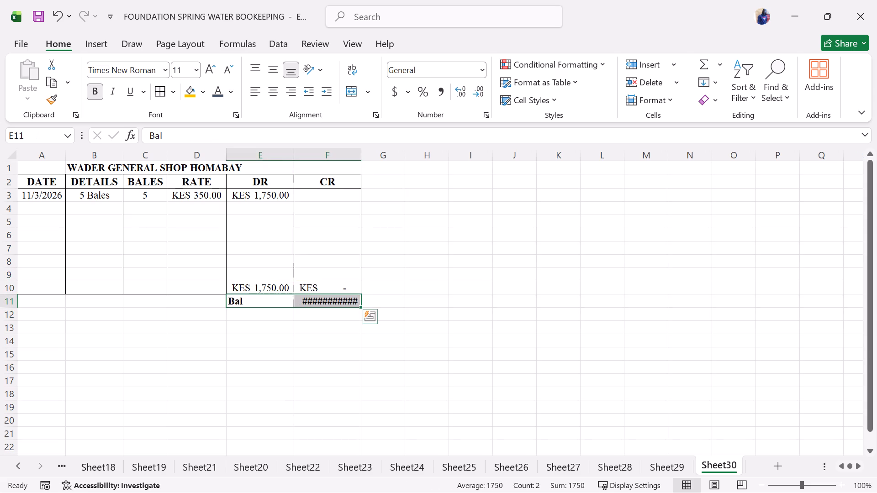
Autofit the width of column F to its contents.
click(360, 152)
click(360, 152)
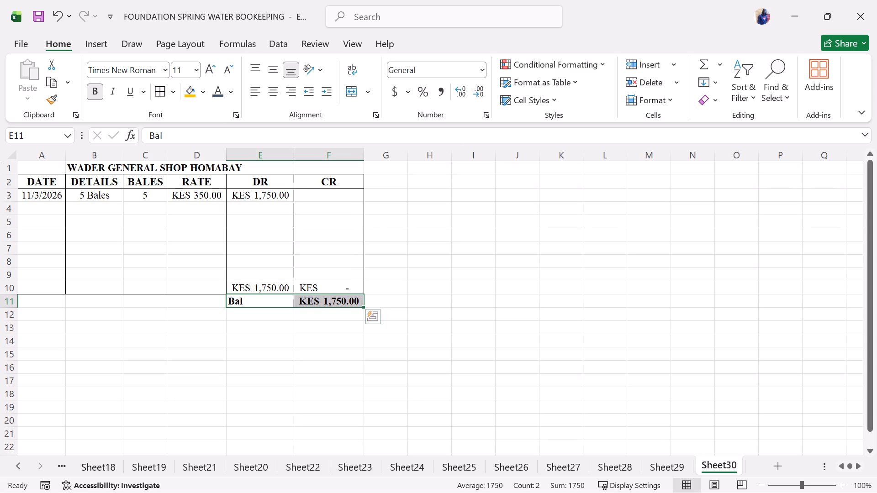
click(414, 241)
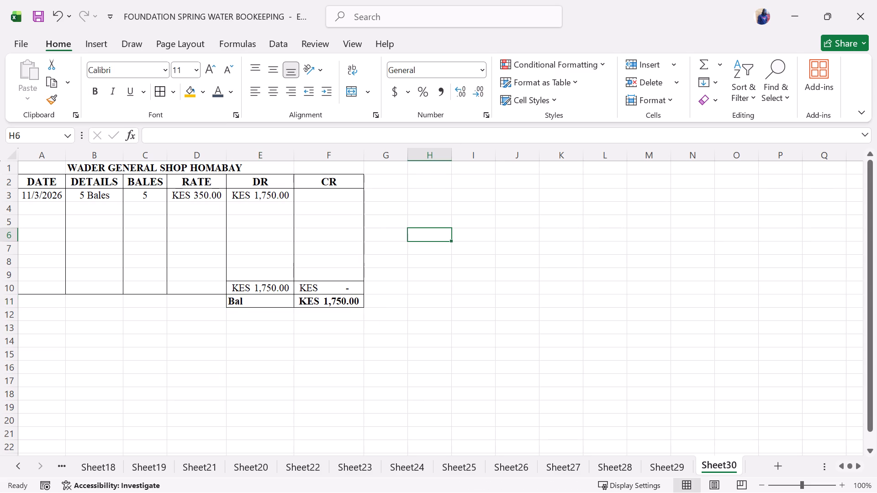
Save the workbook with the balance cell F11 selected.
click(282, 281)
click(340, 298)
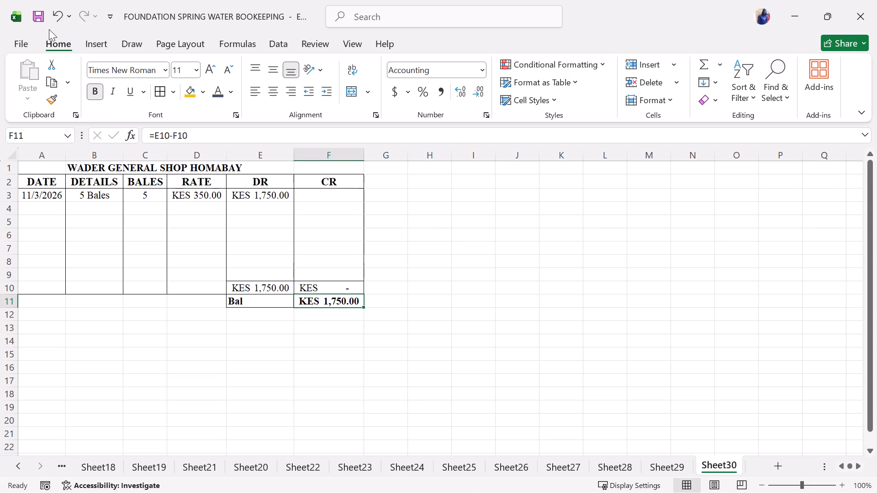
click(41, 20)
In Sheet1, link the Wader Gen Shop Homabay balance cell C30 to the balance in Sheet30, cell F11.
click(18, 462)
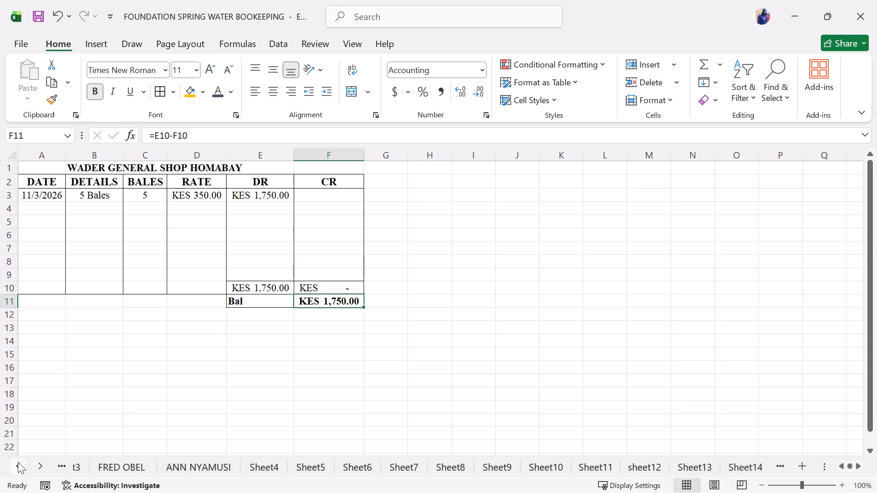
click(95, 466)
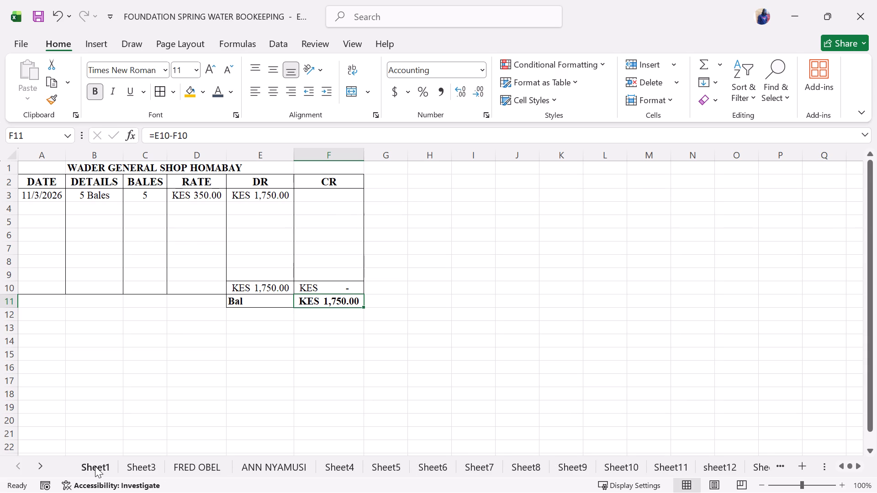
click(293, 388)
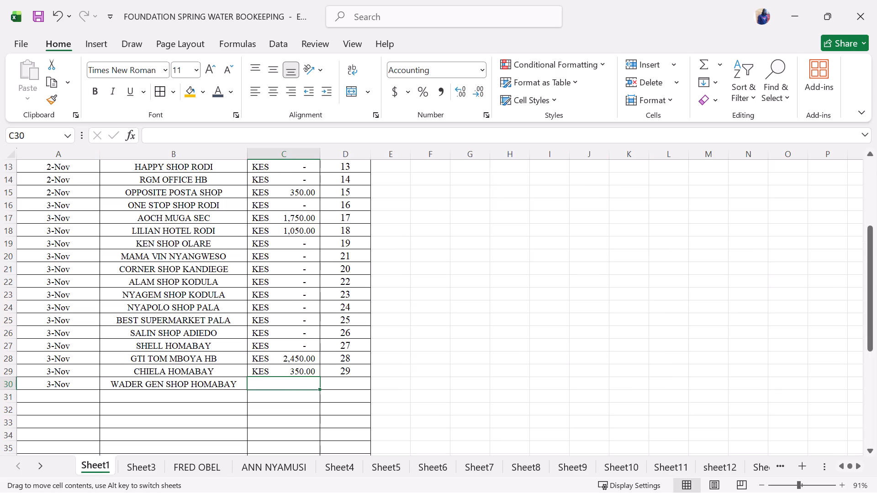
click(295, 377)
key(equal)
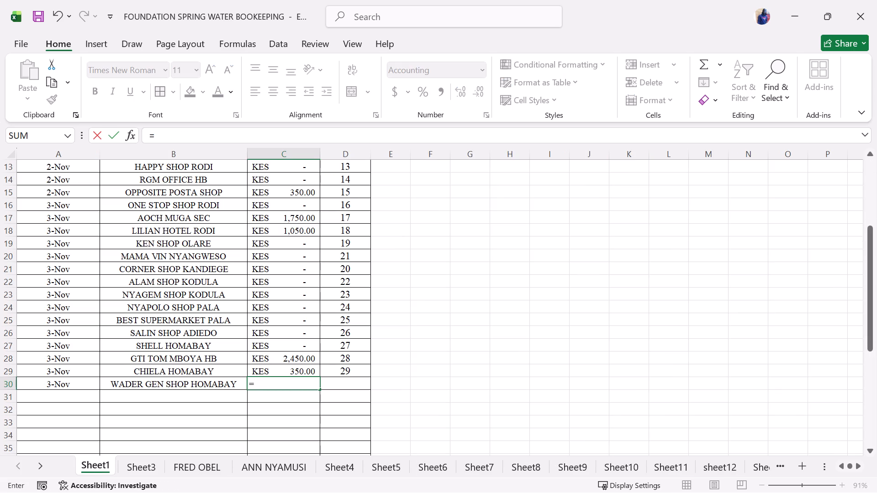
click(42, 462)
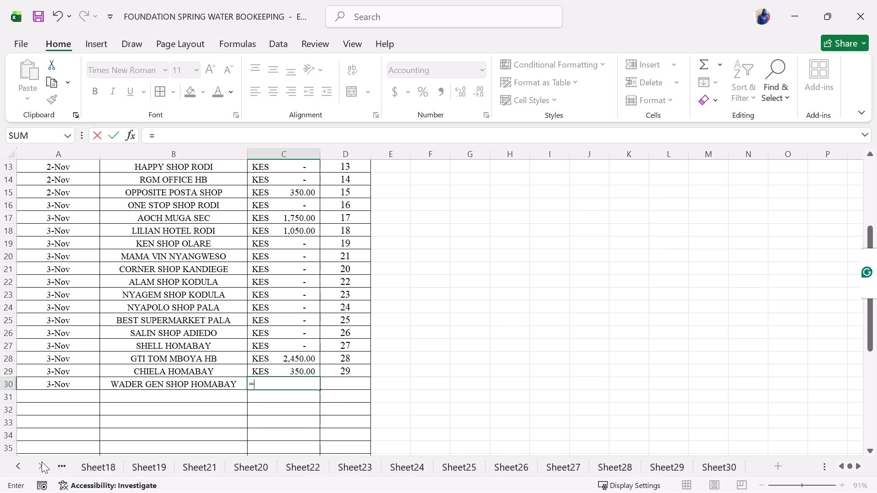
click(716, 465)
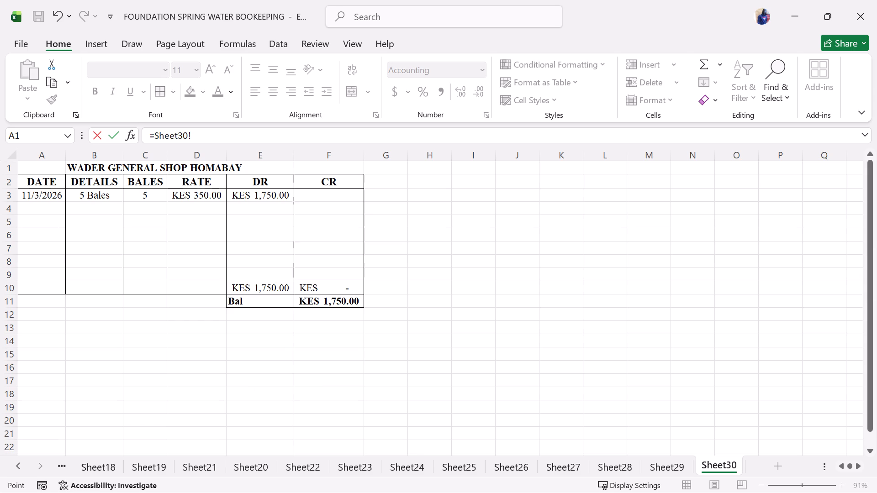
click(338, 301)
key(Return)
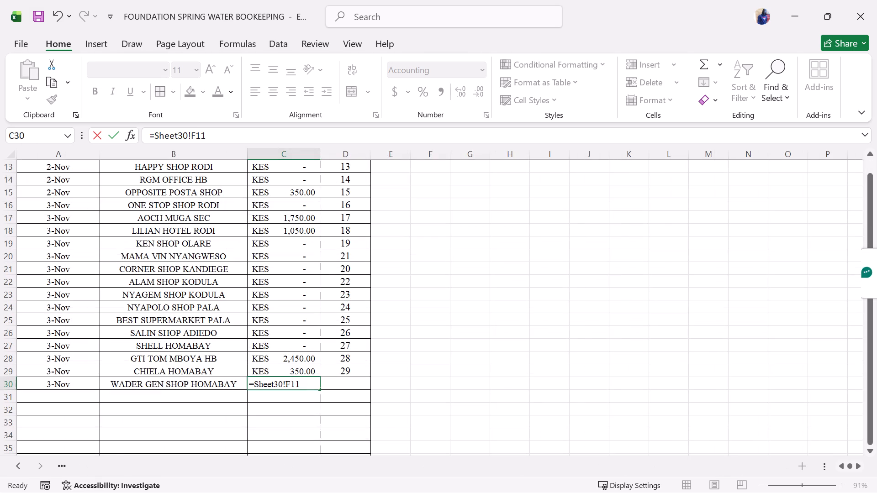
Enter 30 as the sheet number for Wader Gen Shop Homabay in cell D30.
click(336, 384)
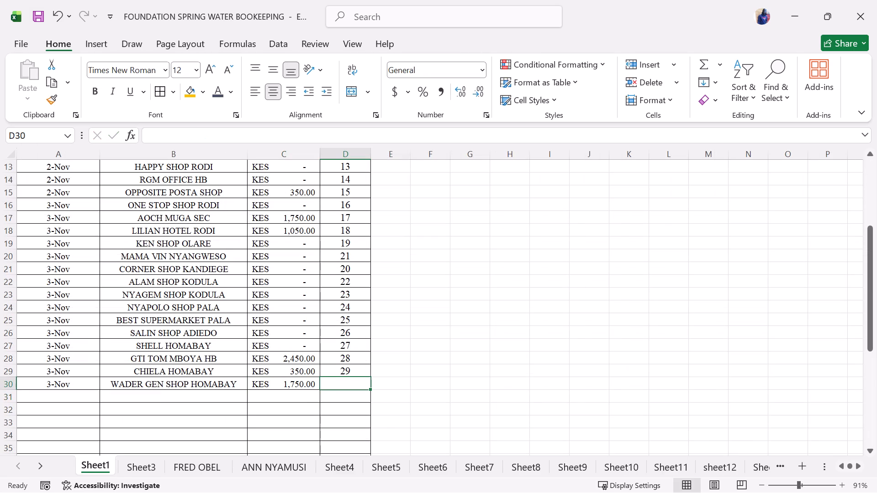
click(350, 385)
text(30)
click(439, 357)
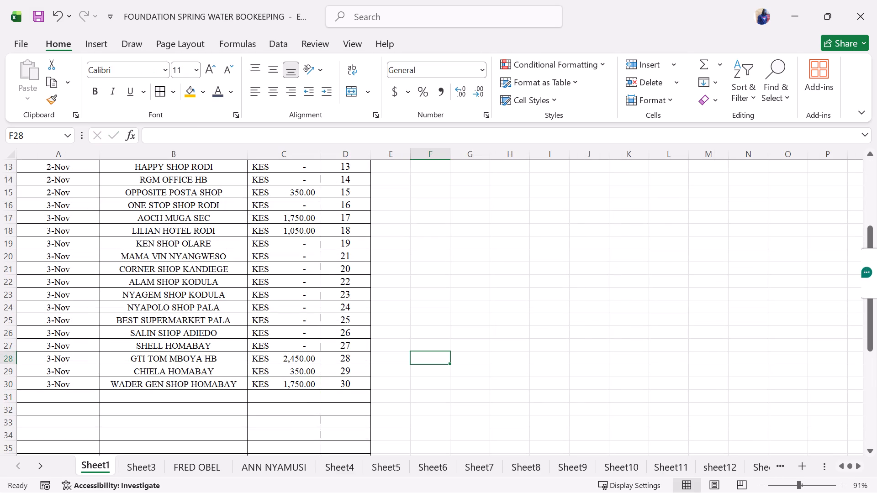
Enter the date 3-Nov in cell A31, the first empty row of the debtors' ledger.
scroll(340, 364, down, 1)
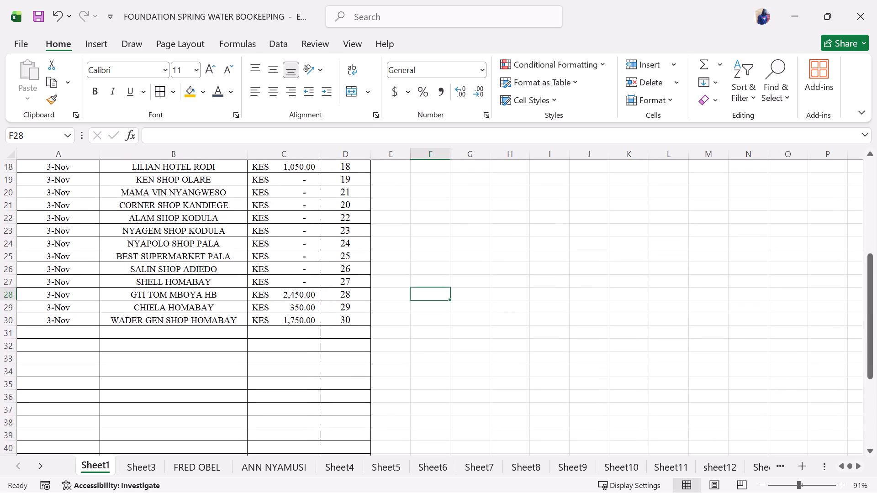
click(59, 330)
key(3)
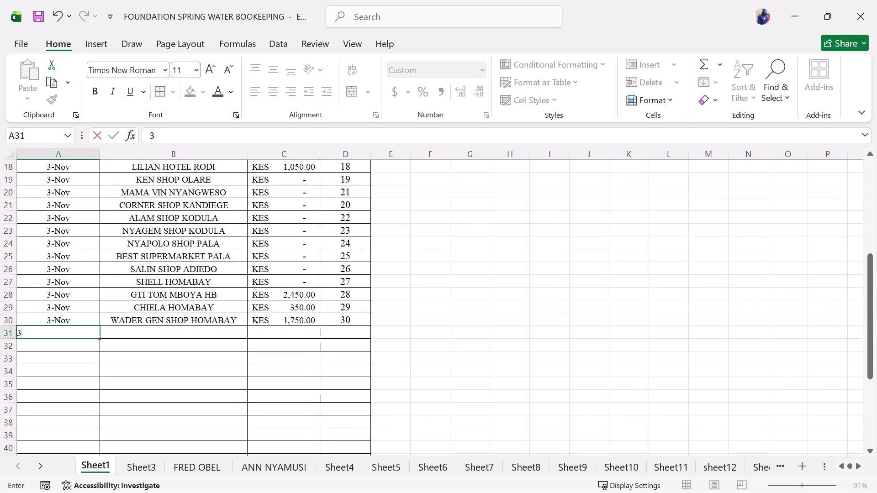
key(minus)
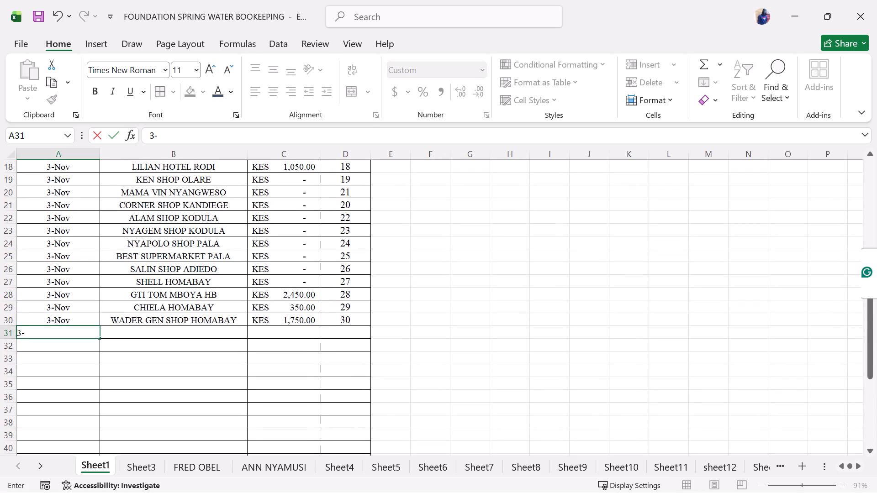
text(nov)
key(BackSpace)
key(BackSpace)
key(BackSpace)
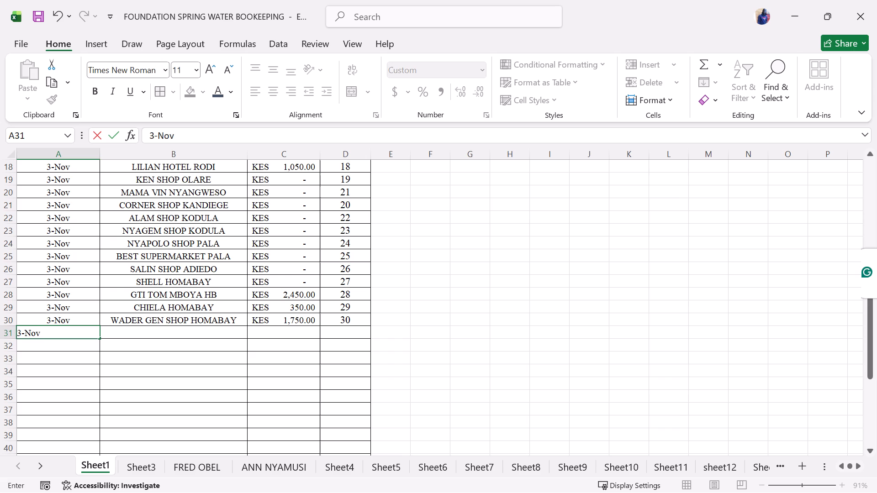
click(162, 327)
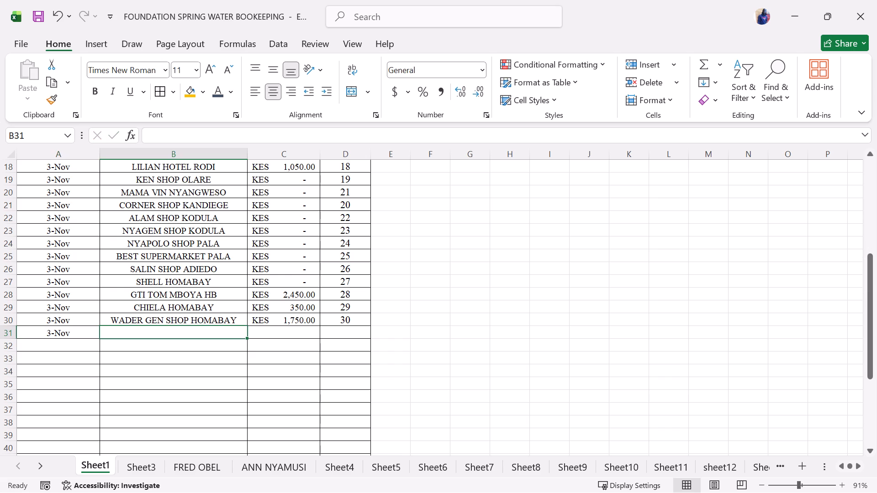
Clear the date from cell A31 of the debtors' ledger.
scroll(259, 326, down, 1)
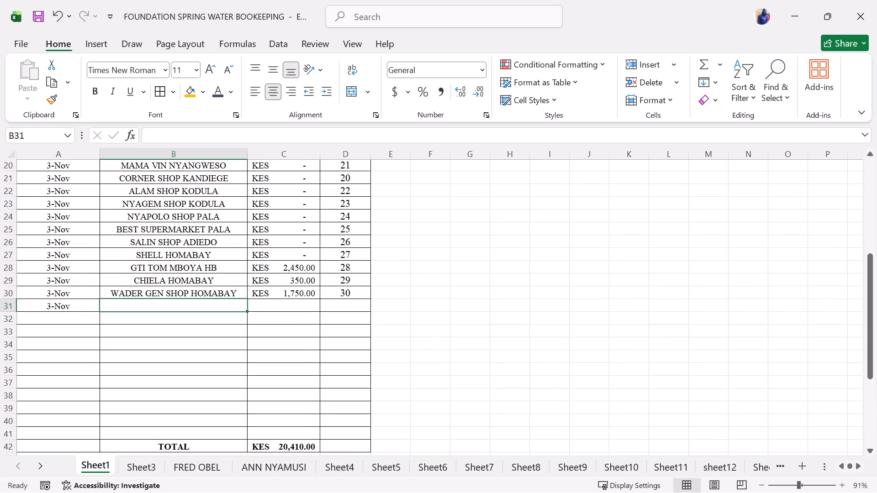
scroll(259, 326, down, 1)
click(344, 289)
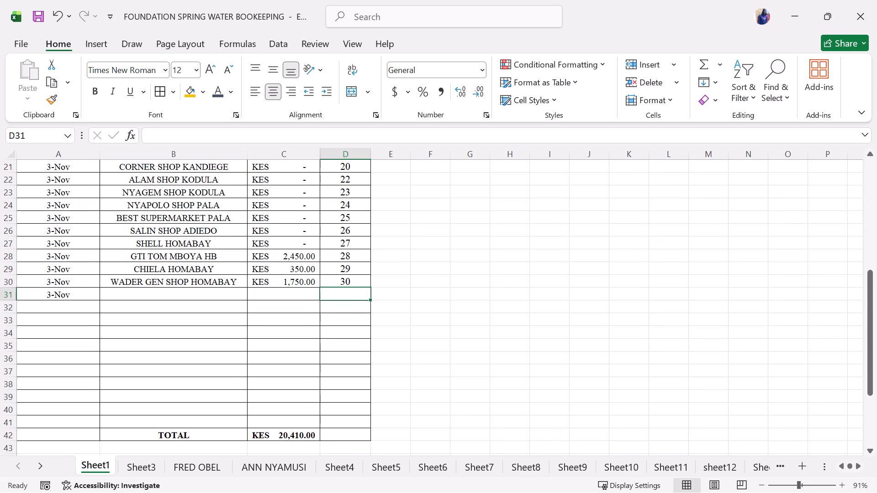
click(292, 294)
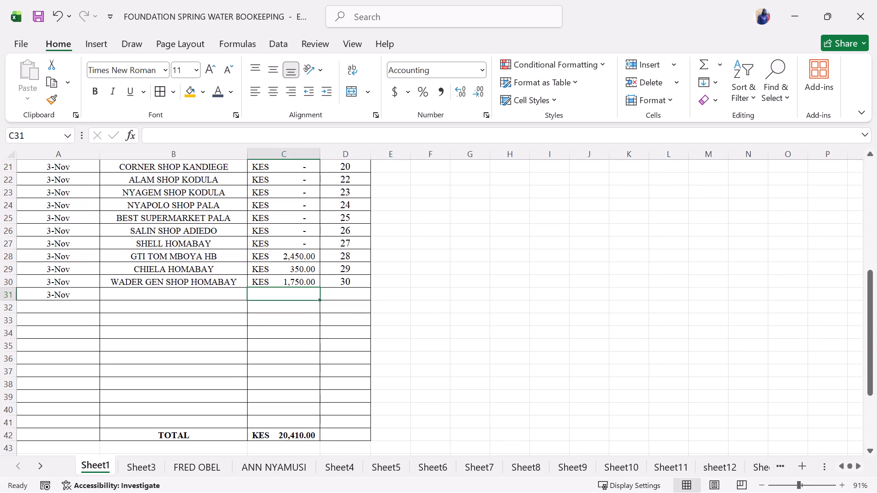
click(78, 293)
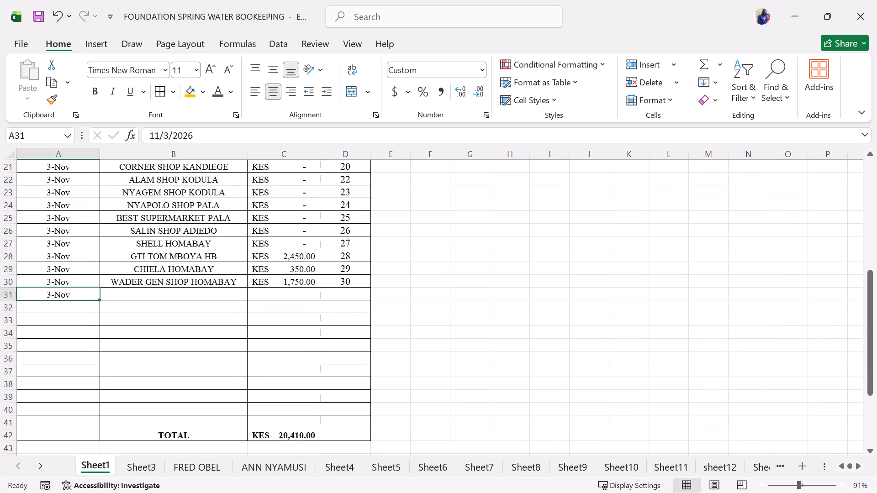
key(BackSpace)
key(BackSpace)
Find Jacky Shop in the debtors' ledger, open its Sheet8 ledger and enter the date 11/3/2026 in cell A5.
scroll(232, 218, up, 1)
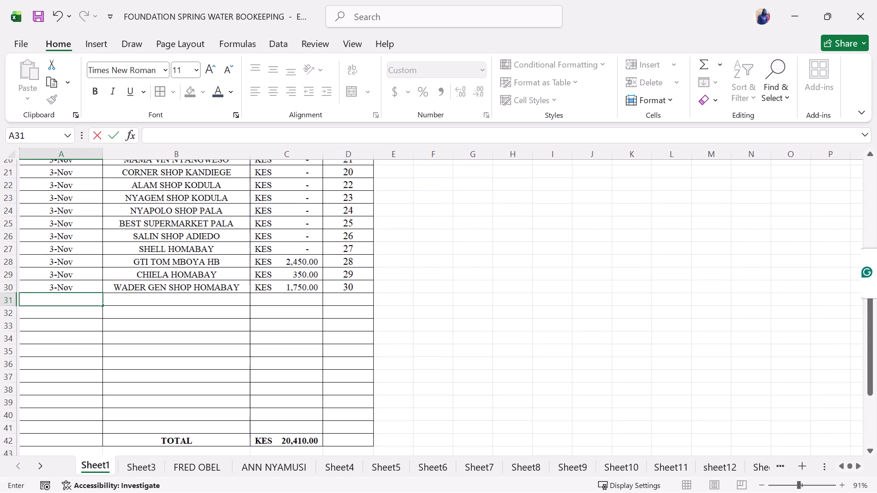
scroll(232, 218, up, 2)
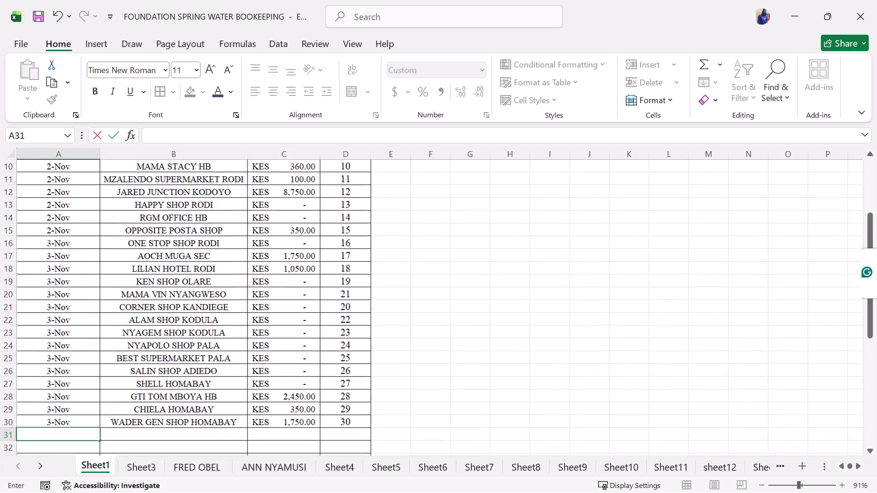
scroll(232, 218, up, 2)
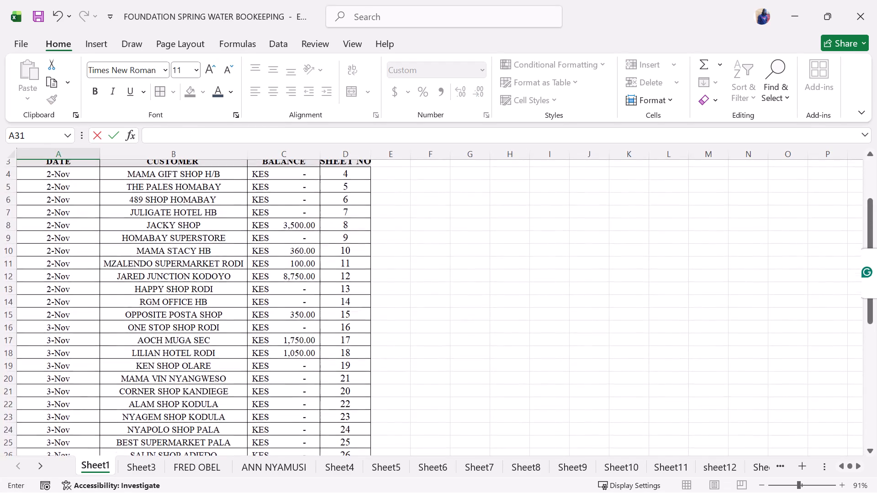
scroll(232, 218, up, 1)
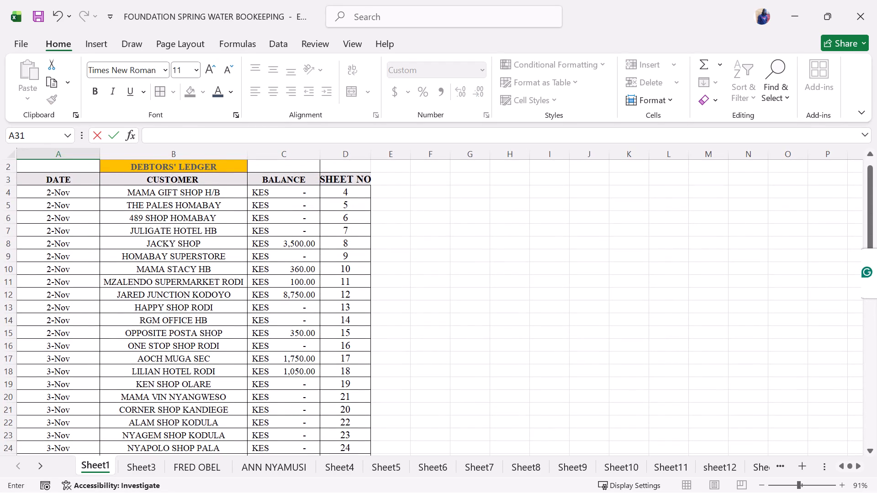
click(302, 241)
click(342, 241)
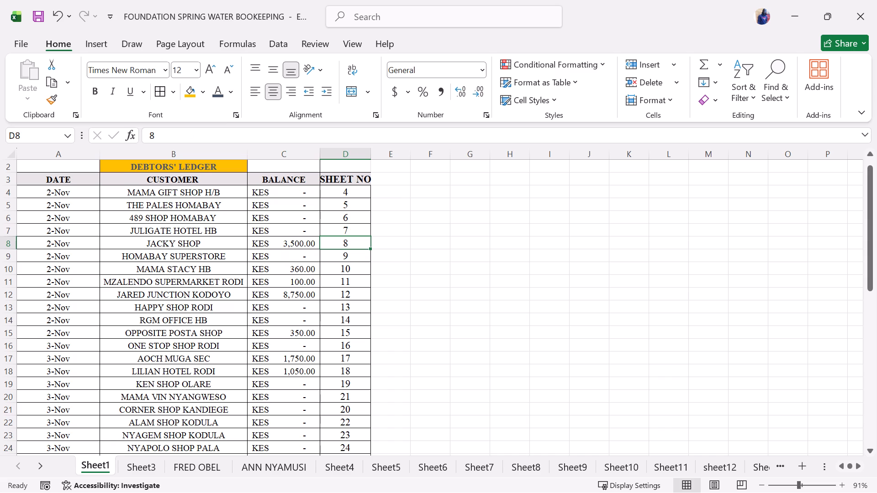
click(533, 467)
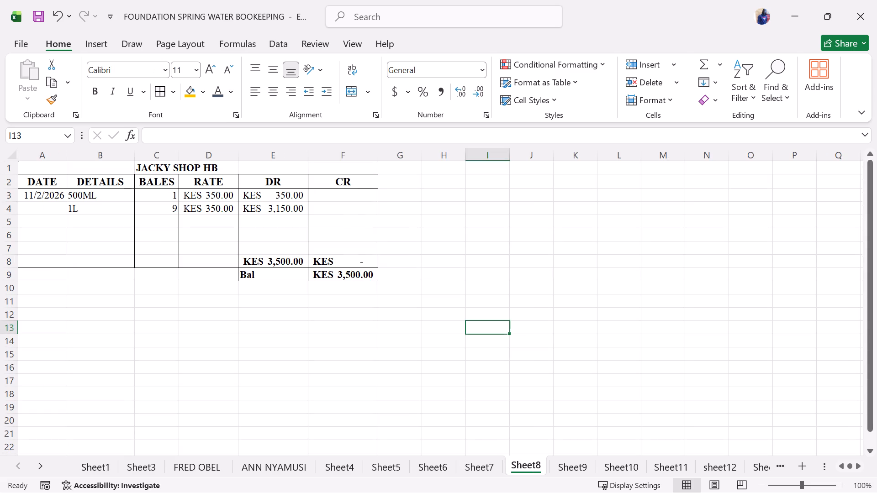
click(55, 226)
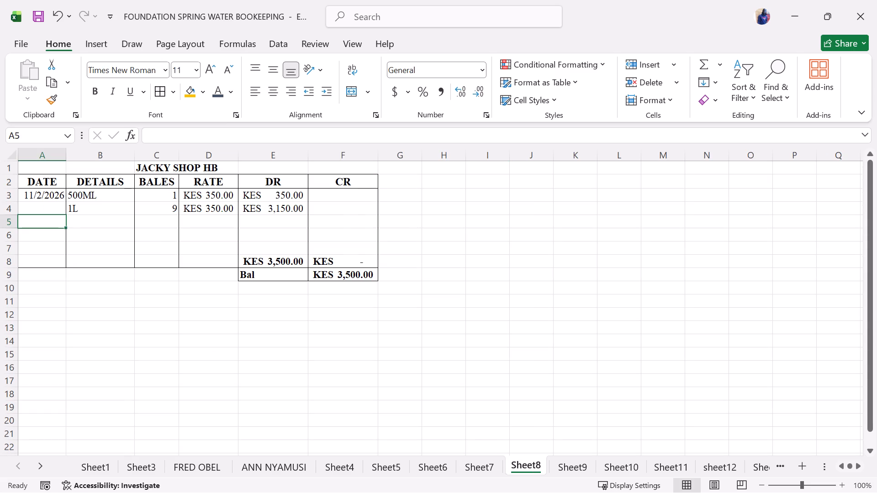
text(11)
text(/3)
text(/2026)
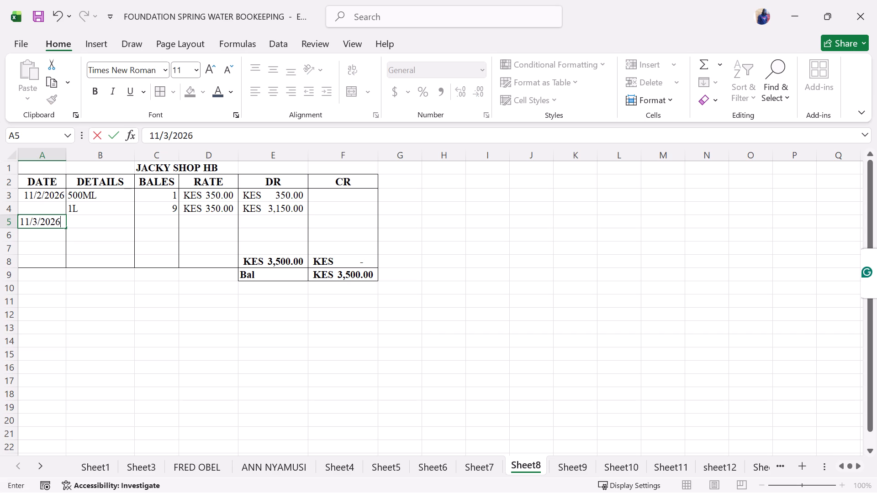
Enter "2 bales" as the details for the 11/3/2026 entry in cell B5.
click(86, 224)
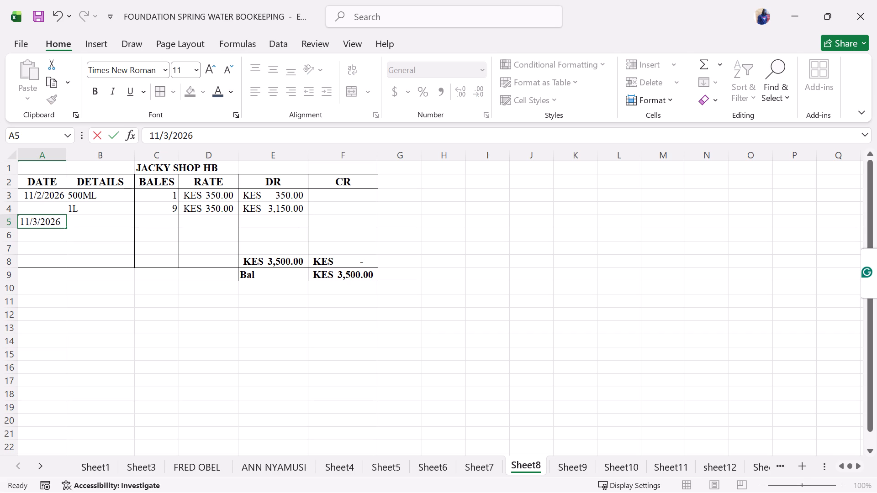
click(86, 224)
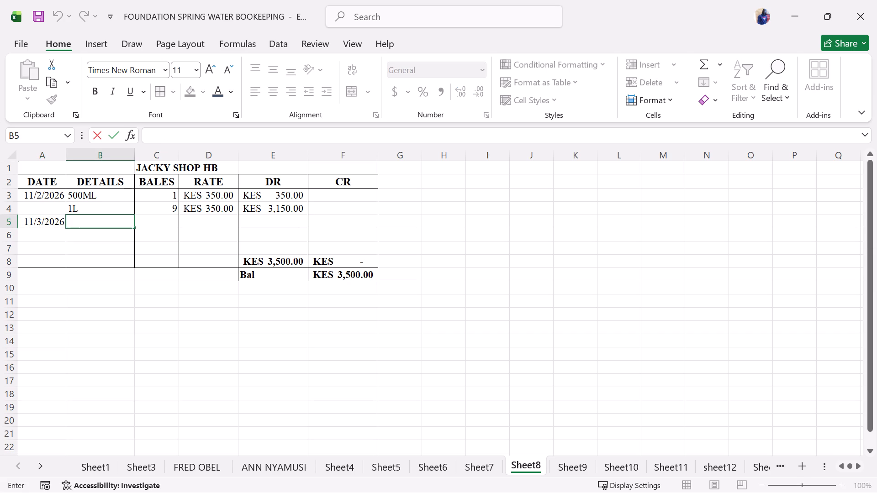
text(3)
key(space)
key(b)
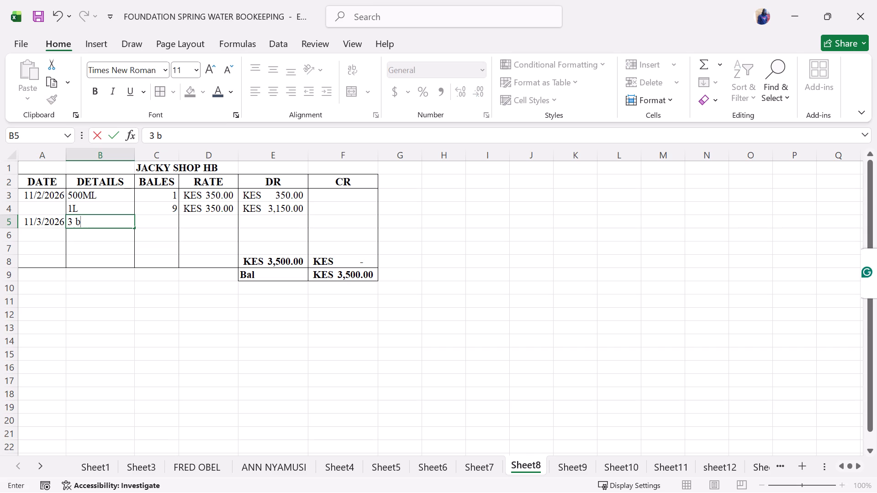
key(a)
key(BackSpace)
key(BackSpace)
key(BackSpace)
key(BackSpace)
text(2 bl)
key(BackSpace)
text(ales)
key(space)
click(158, 221)
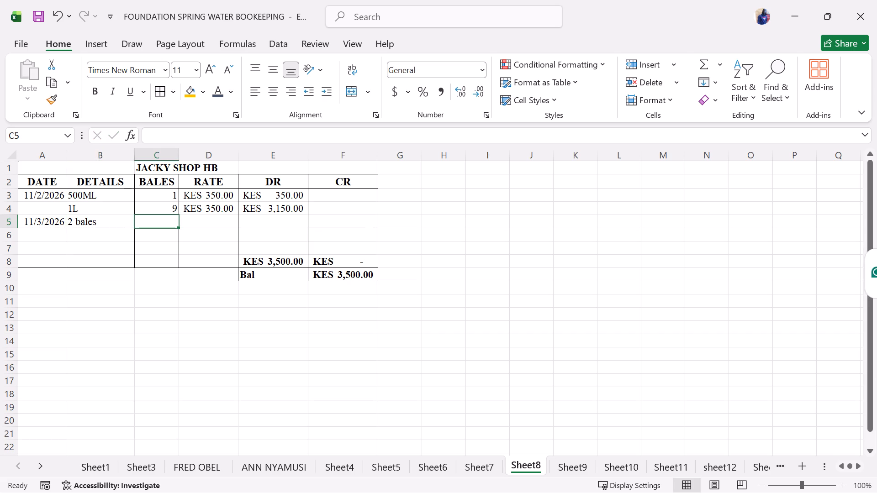
Centre the contents of the whole BALES column C in Jacky Shop's ledger.
click(172, 156)
click(276, 93)
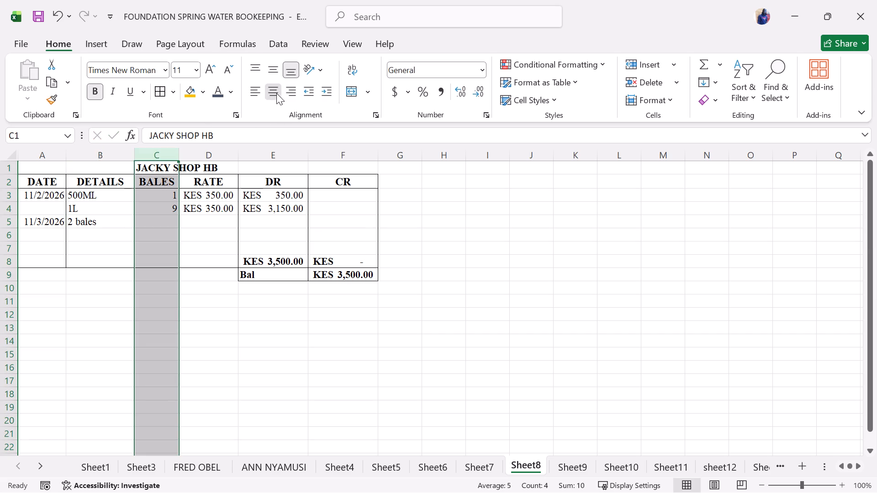
Centre the contents of the whole DETAILS column B in Jacky Shop's ledger.
click(213, 216)
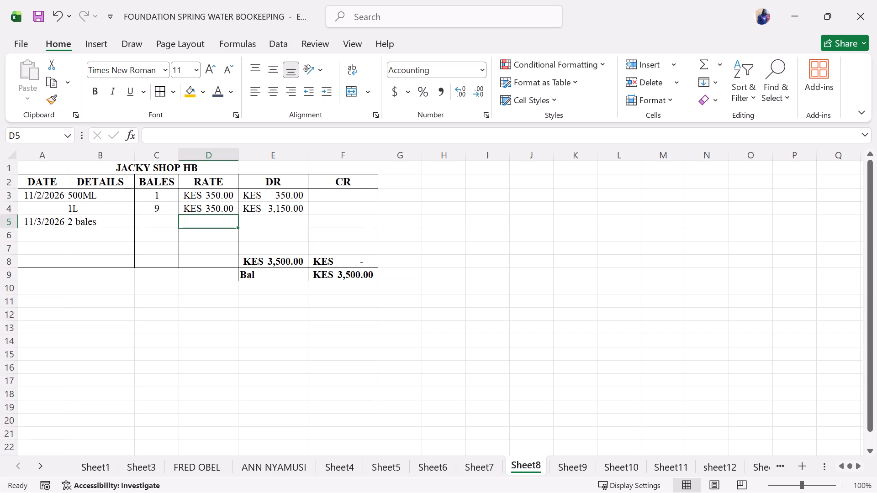
click(101, 155)
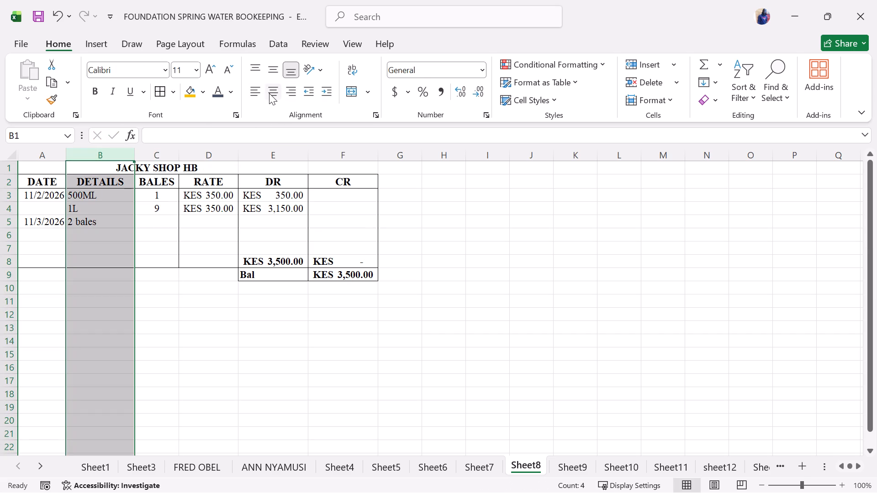
click(269, 93)
click(203, 218)
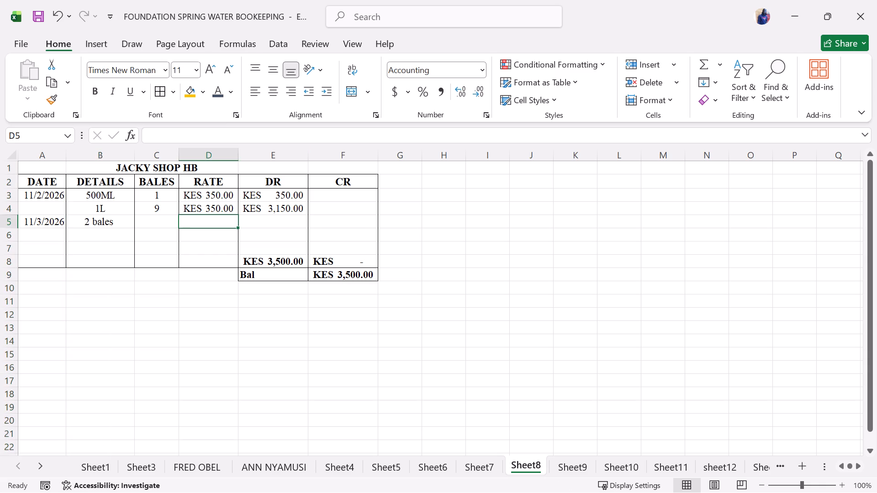
Enter 2 in the BALES cell C5 and a rate of 350 in cell D5 for the 11/3/2026 entry.
click(165, 219)
key(2)
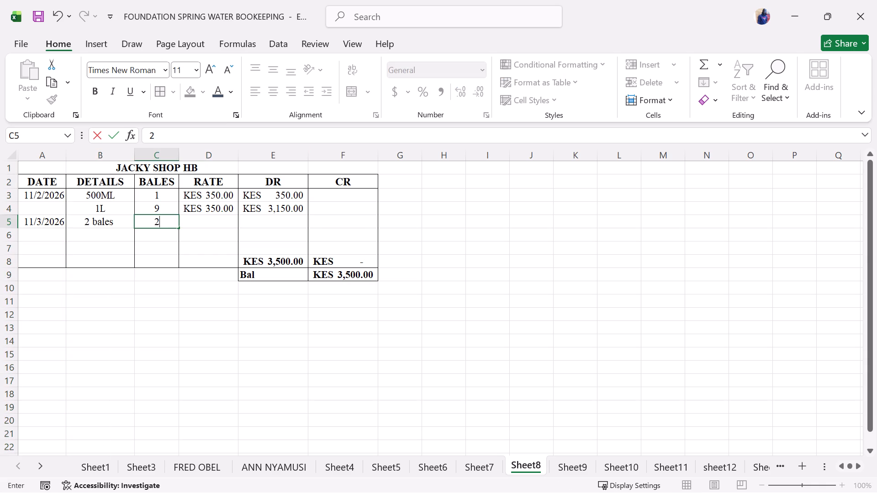
click(211, 226)
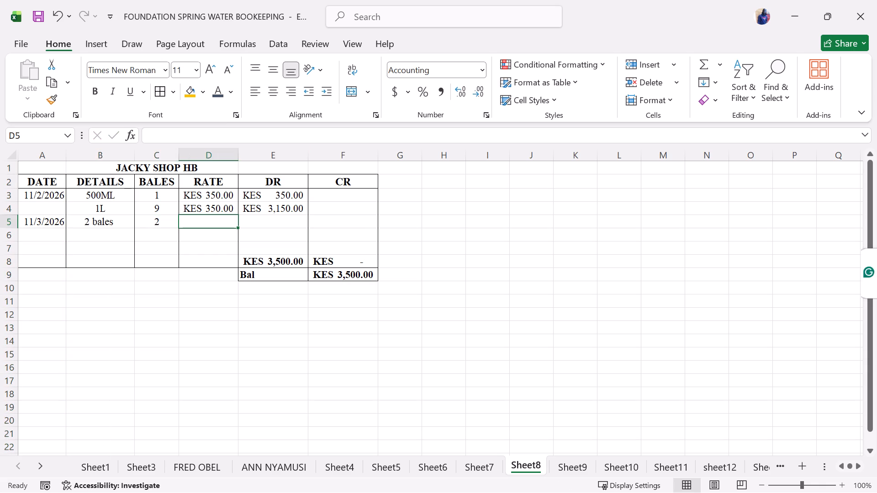
text(350)
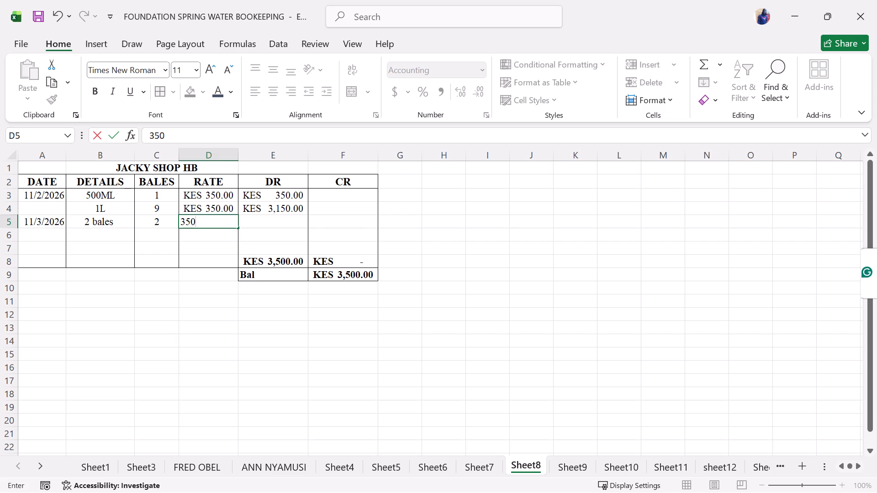
click(280, 222)
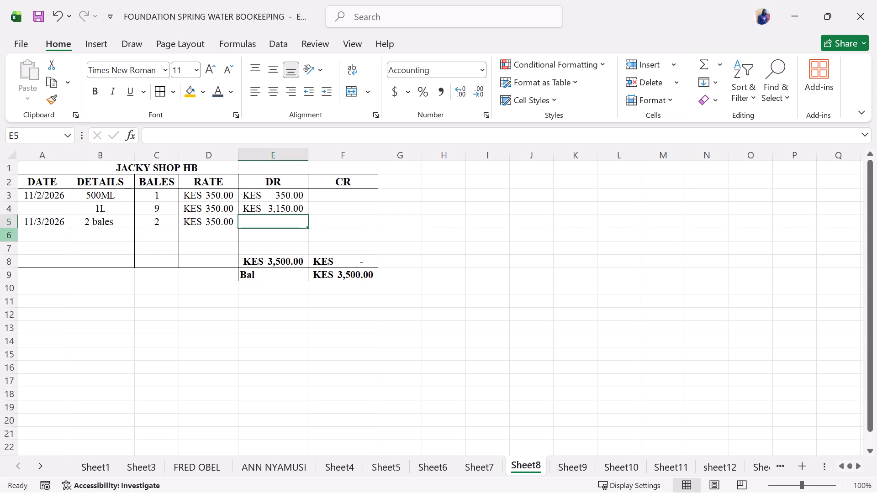
Dismiss the low-battery notice and return to Jacky Shop's ledger.
click(12, 235)
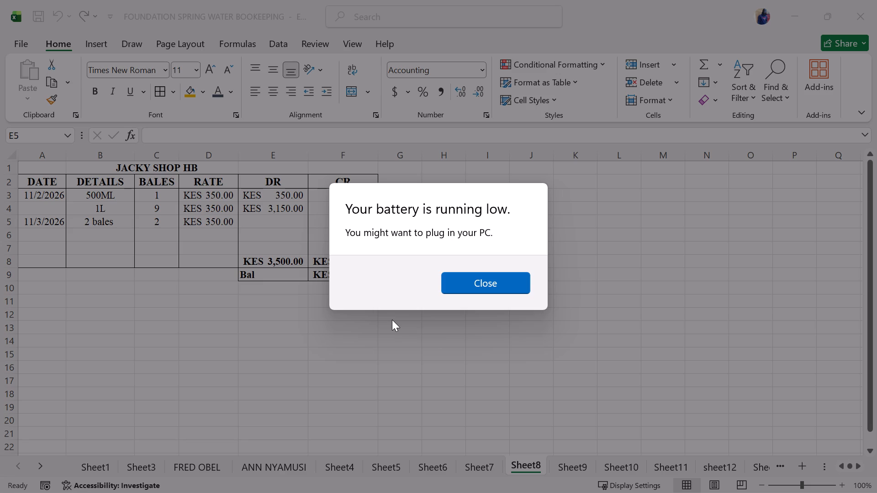
click(473, 277)
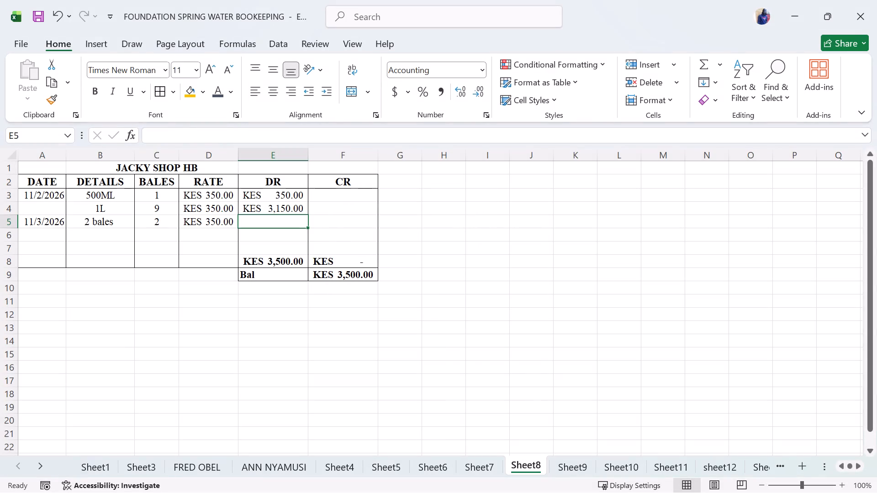
click(340, 262)
click(463, 244)
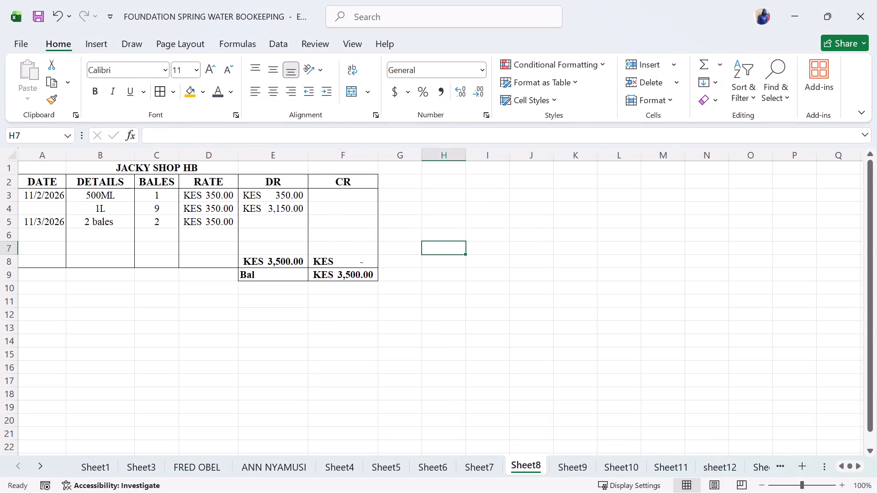
Enter the formula =C5*D5 in the DR cell E5 to multiply the bales by the rate.
click(274, 224)
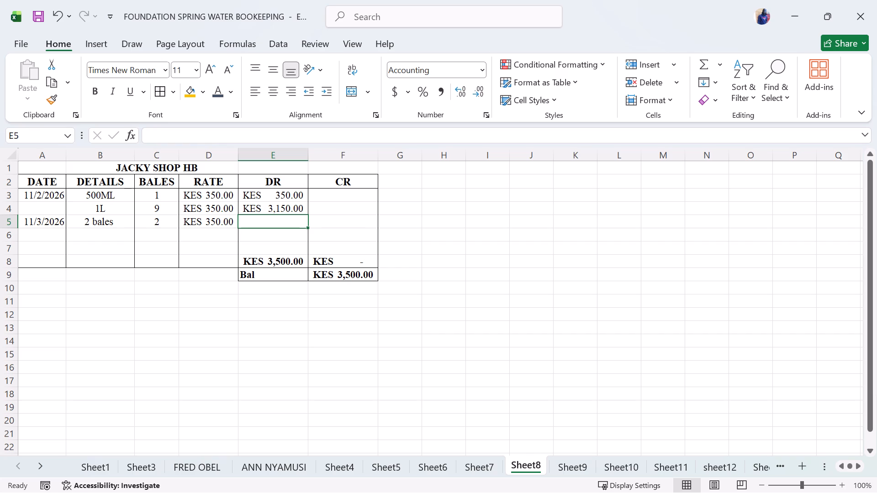
key(equal)
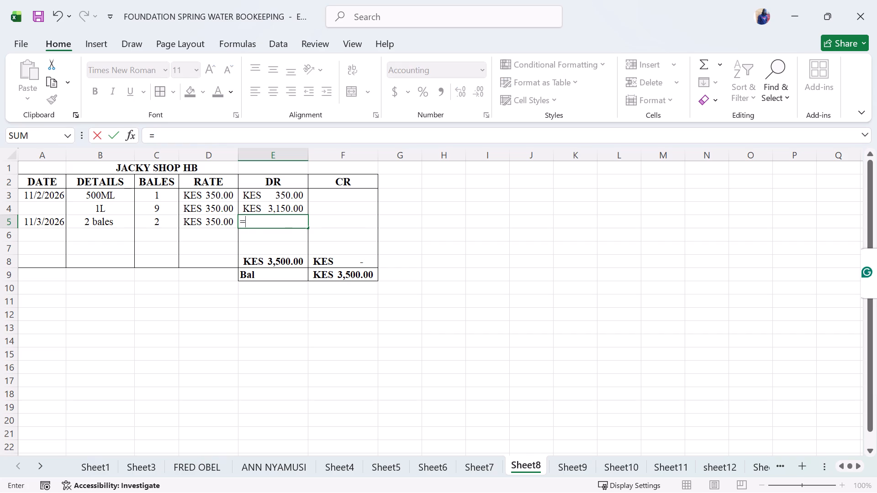
click(151, 221)
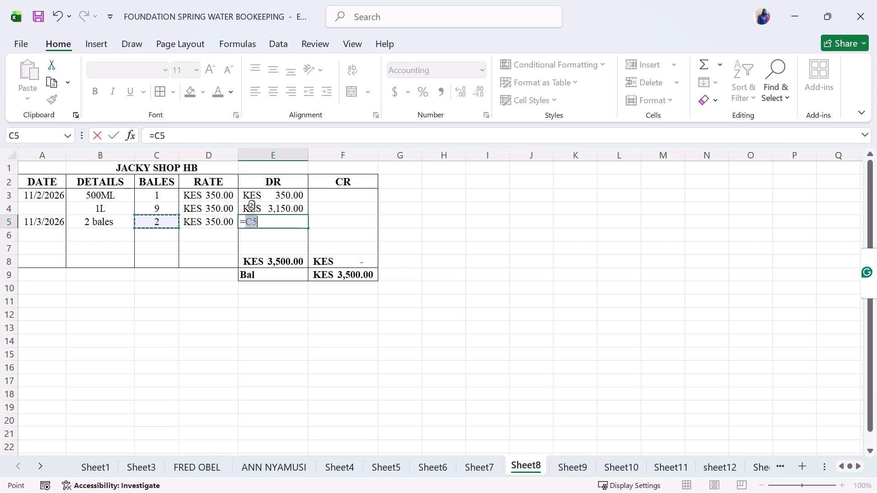
click(203, 220)
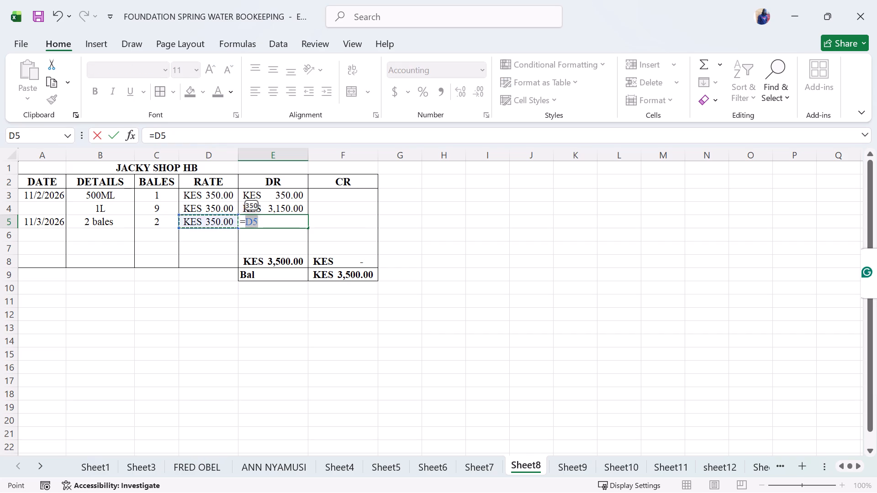
click(160, 218)
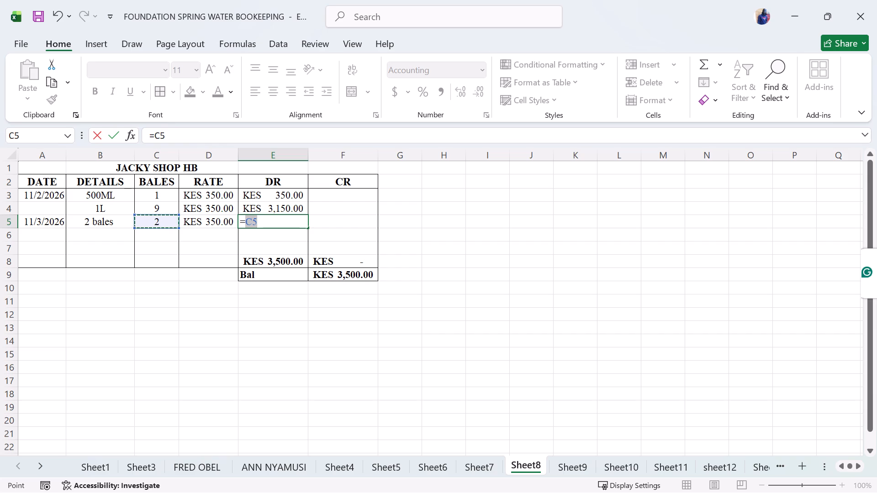
key(shift+asterisk)
click(196, 223)
key(Return)
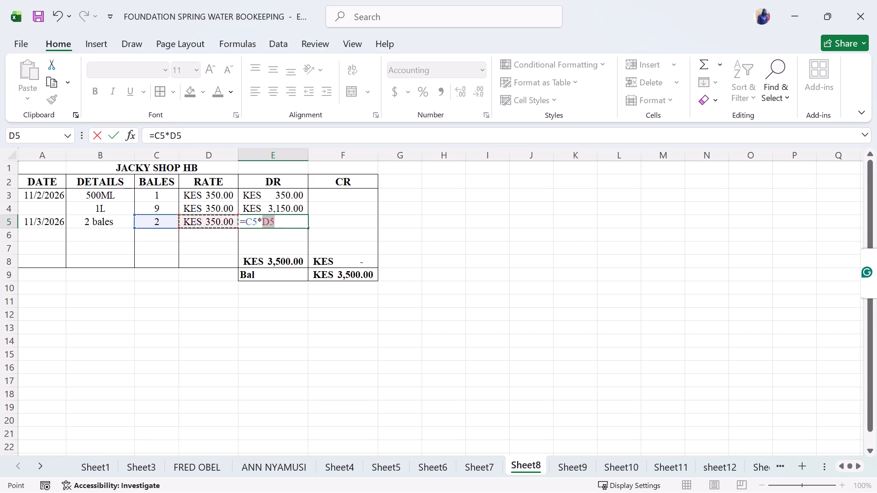
click(325, 223)
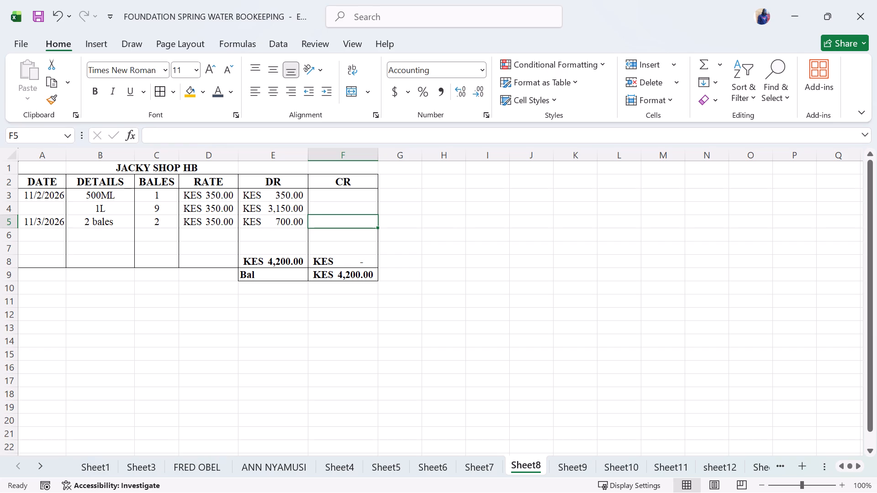
Insert two blank rows at row 6, directly below the 2 bales entry.
click(8, 236)
double_click(640, 64)
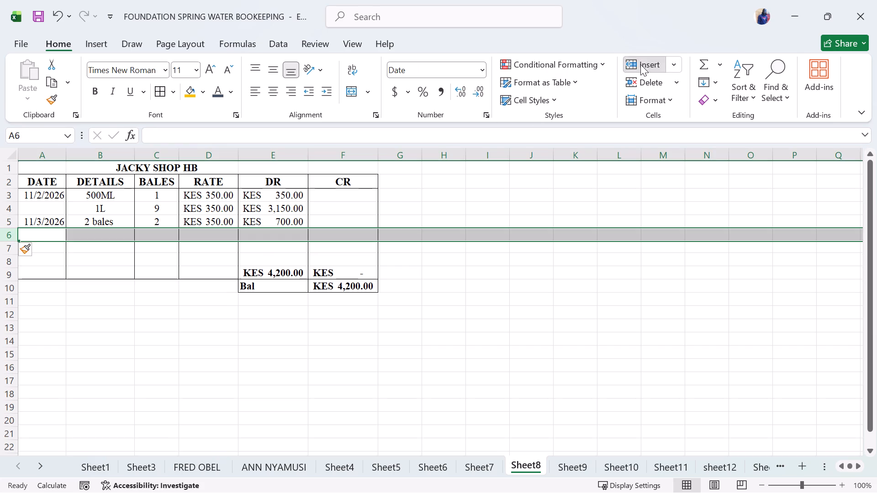
Enter the date 11/3/2026 in cell A6 of Jacky Shop's ledger.
click(45, 232)
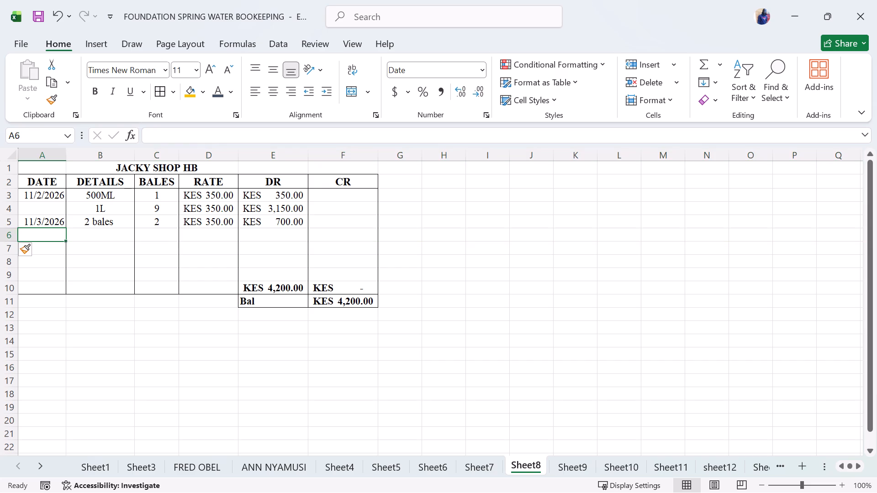
text(11)
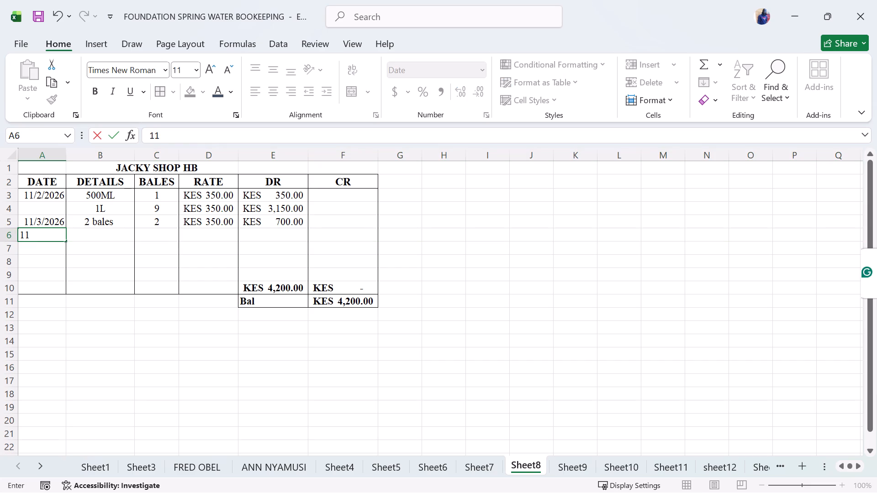
text(/3)
text(/2026)
click(100, 234)
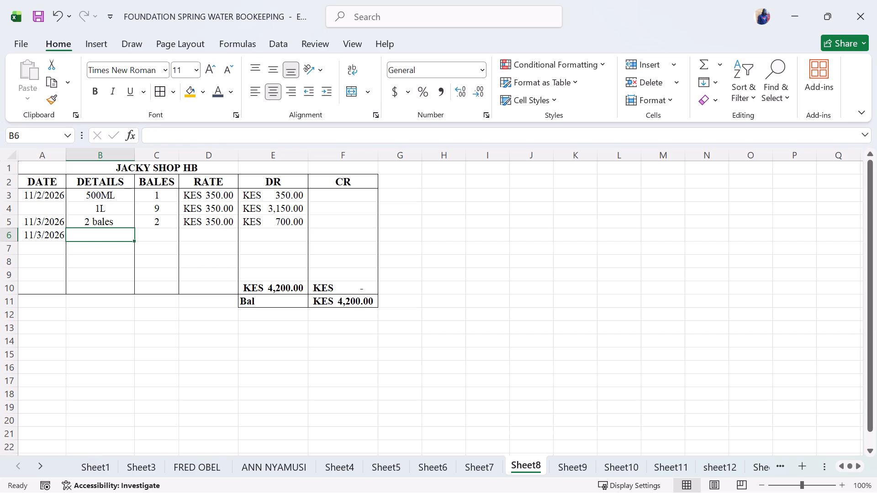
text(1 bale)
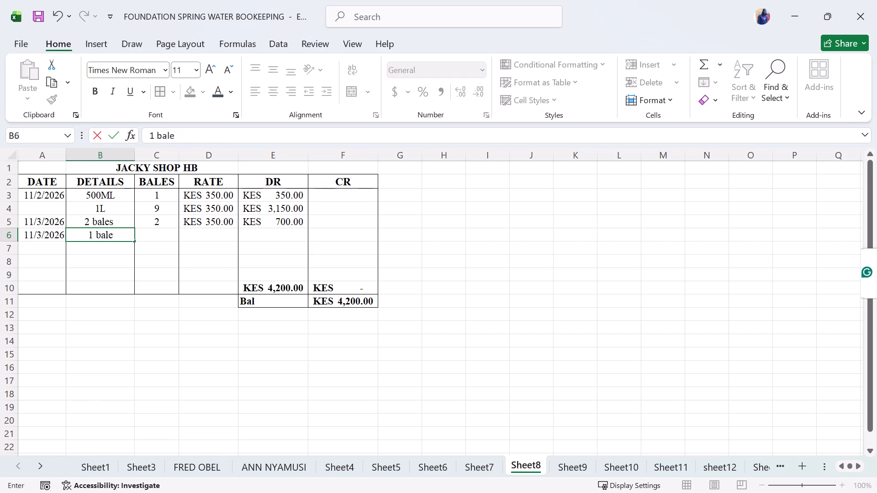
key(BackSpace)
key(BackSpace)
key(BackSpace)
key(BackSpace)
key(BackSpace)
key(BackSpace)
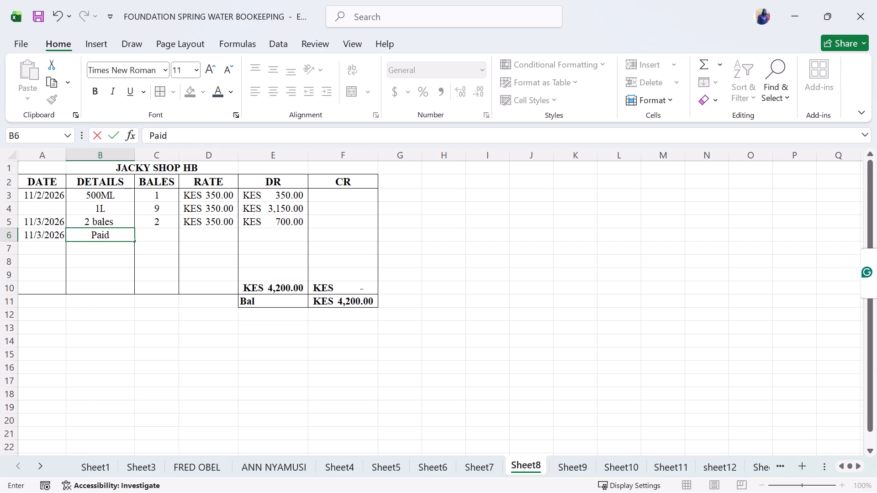
Enter "Paid to FSW" as the details for the second 11/3/2026 entry in cell B6.
text(TW)
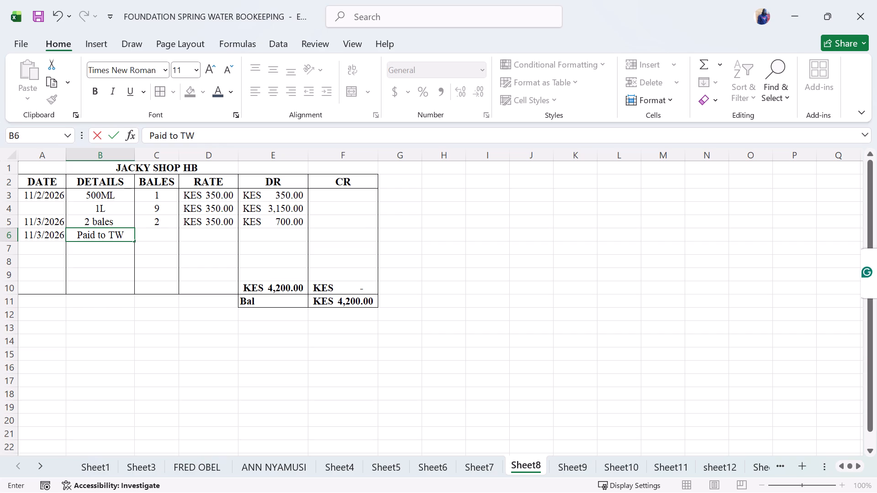
key(BackSpace)
key(BackSpace)
key(f)
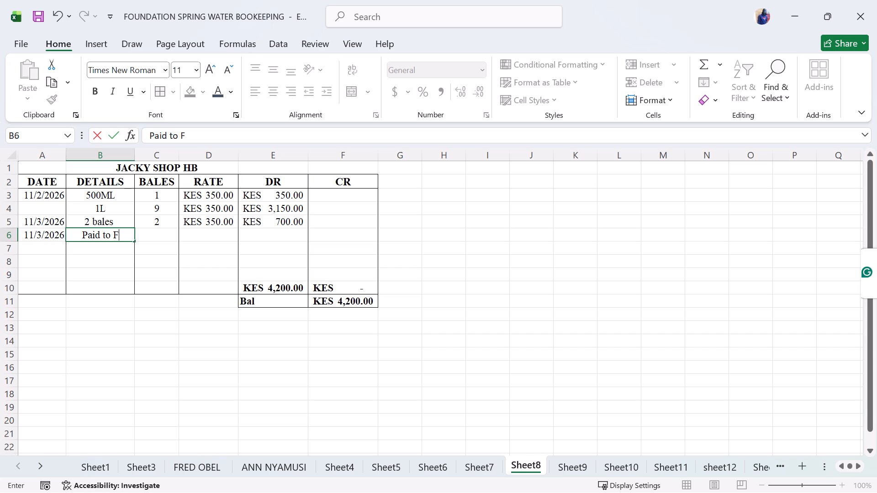
text(SW)
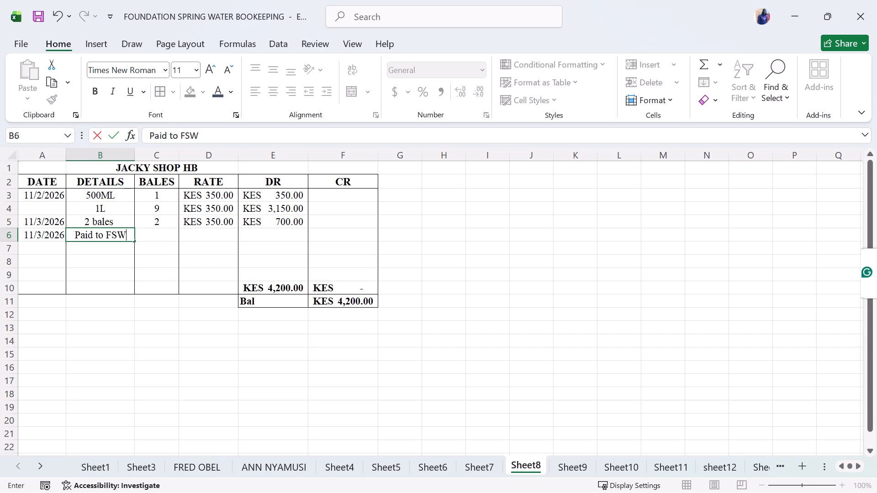
click(173, 236)
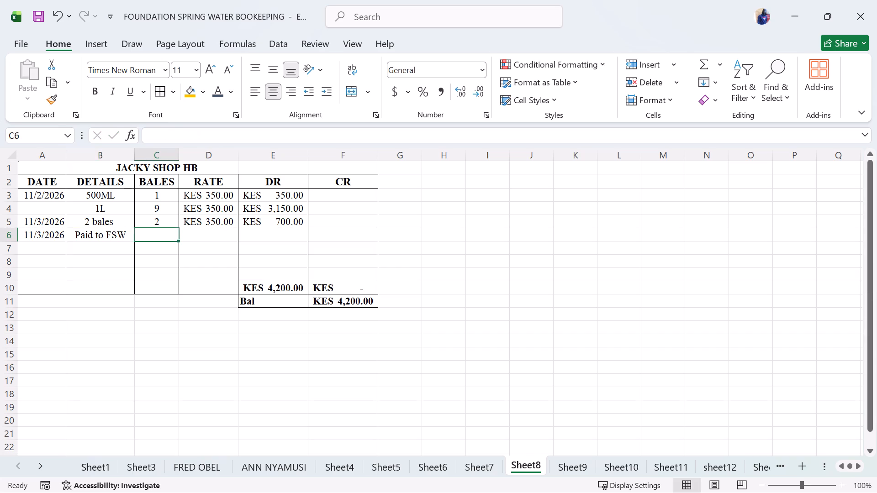
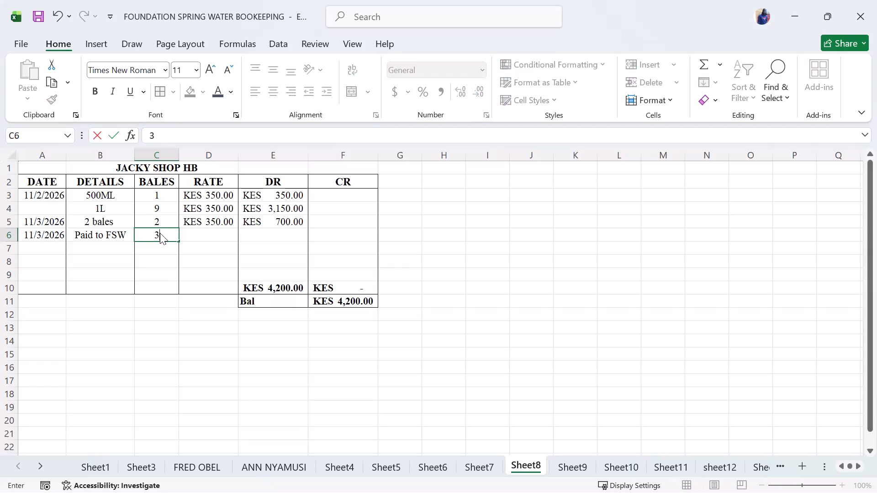
Leave the bales cell C6 empty and enter 700 in the CR cell F6 for the "Paid to FSW" entry.
key(BackSpace)
click(260, 232)
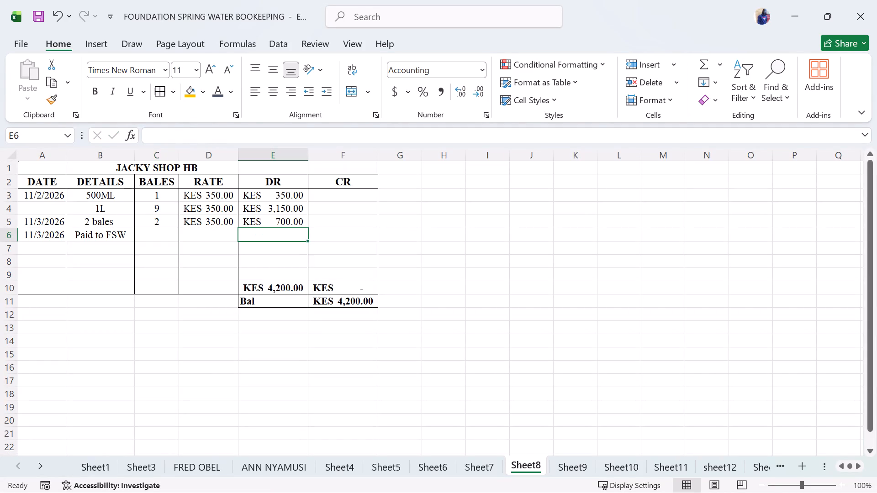
click(326, 236)
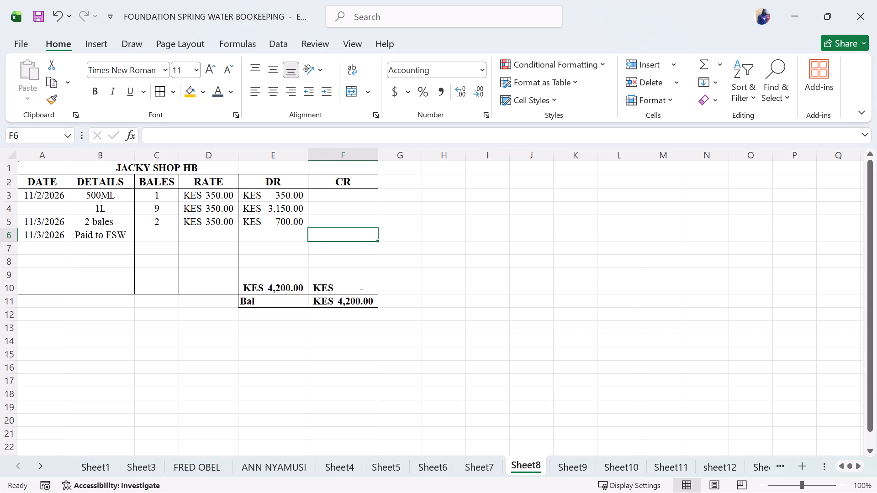
text(700)
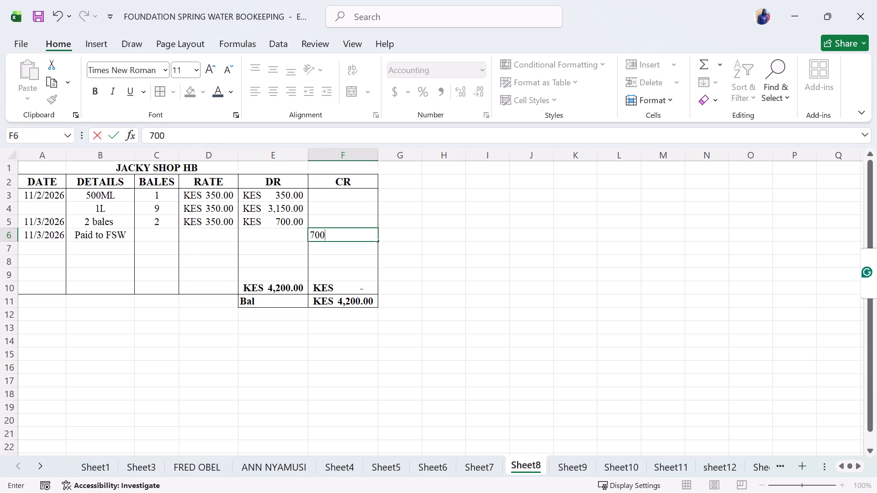
click(414, 229)
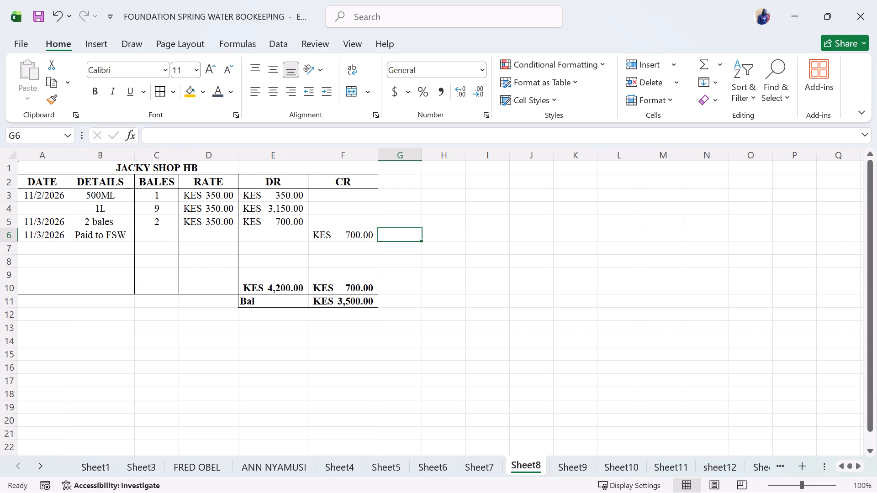
Start a new entry in row 7 with the date 11/3/2026 and the details "1 bale".
click(38, 249)
text(11/)
key(3)
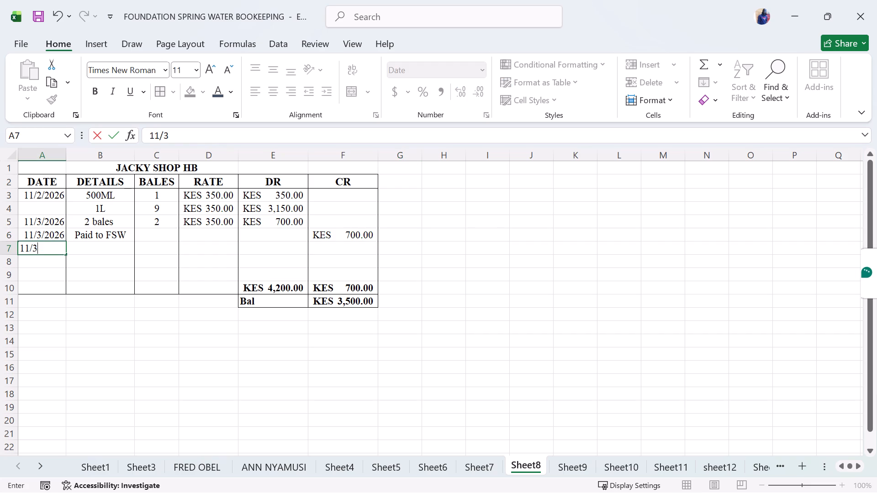
click(110, 247)
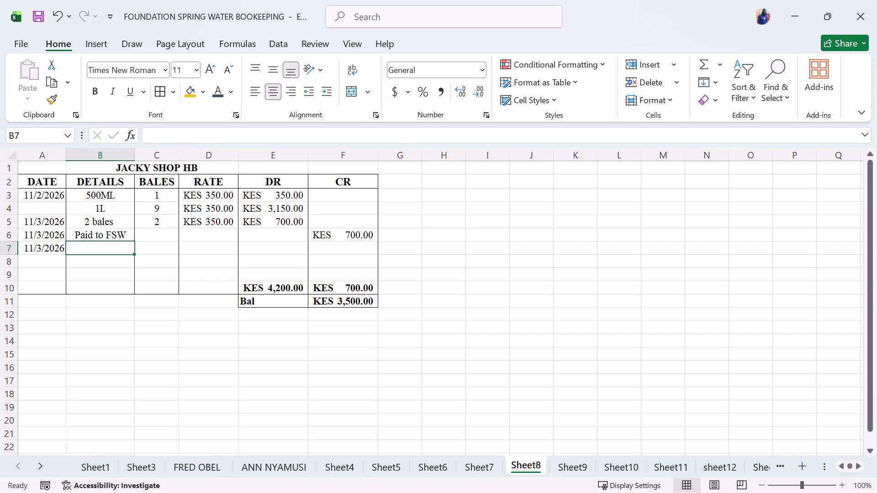
click(97, 246)
text(1)
key(space)
text(BAKE)
key(BackSpace)
key(BackSpace)
key(BackSpace)
text(bale)
Enter 1 in the BALES cell C7 and 350 in the RATE cell D7 of the new entry.
click(152, 244)
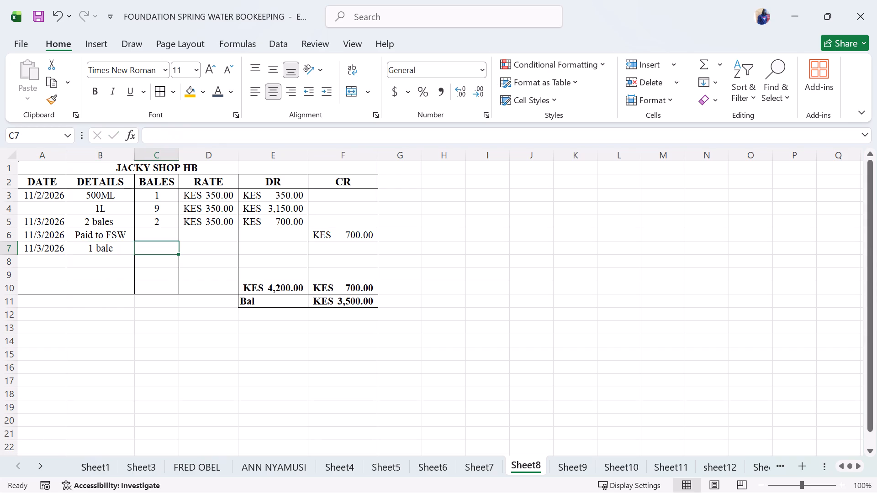
key(1)
click(215, 250)
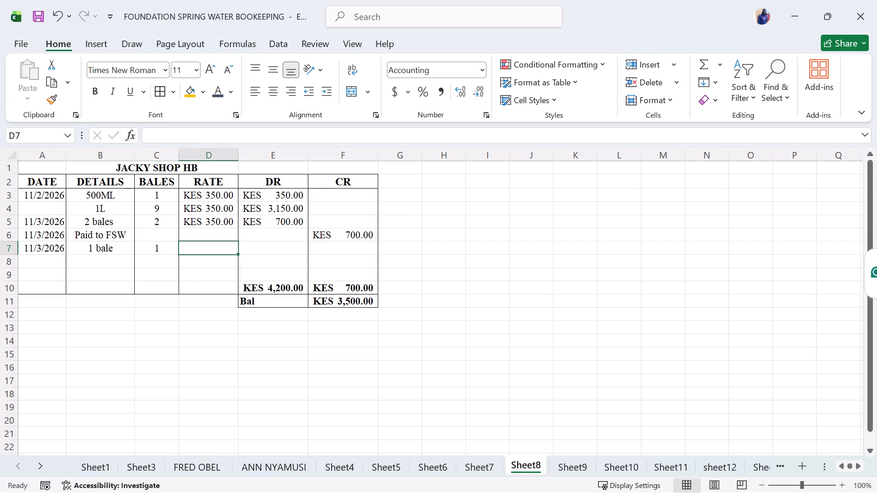
text(350)
Enter the formula =C7*D7 in the DR cell E7 to multiply the bales by the rate.
click(296, 245)
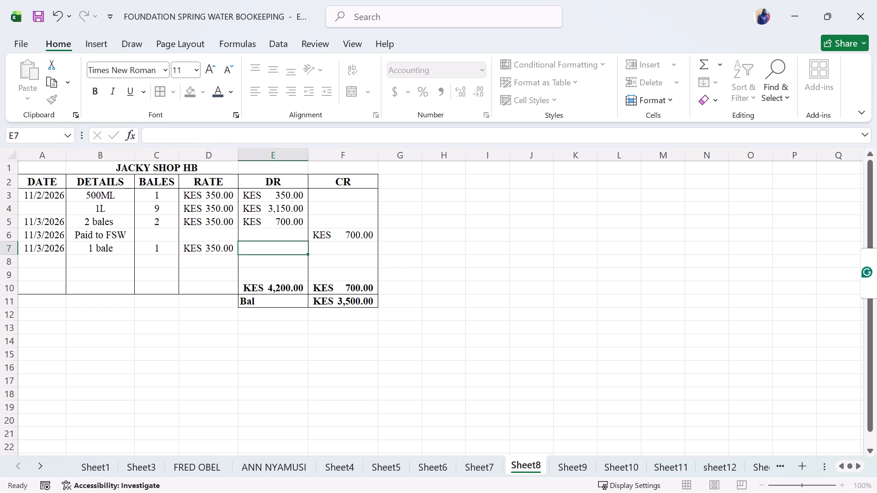
key(equal)
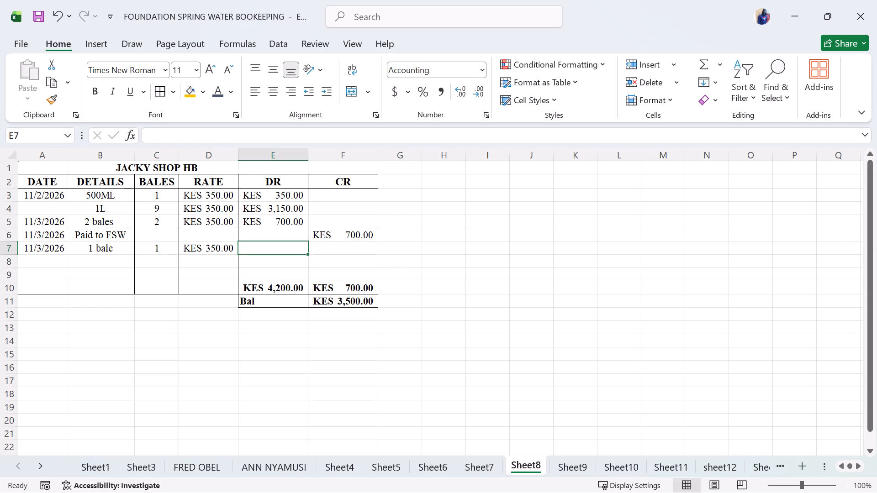
click(142, 251)
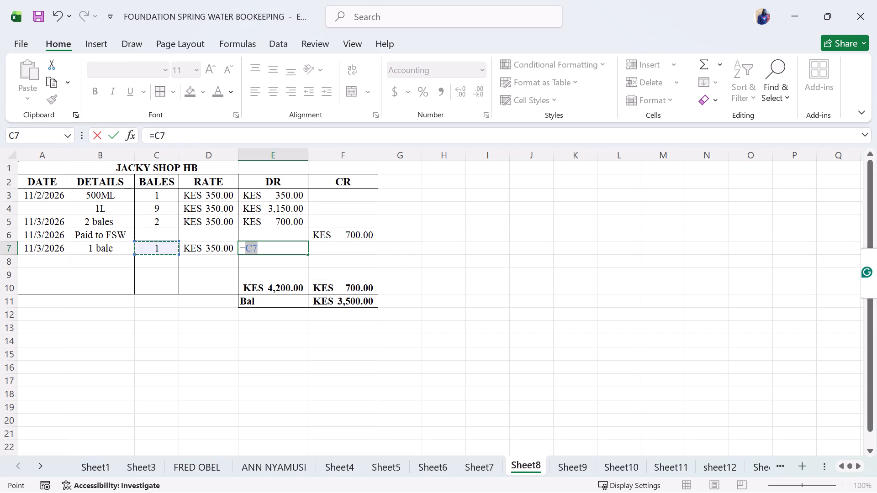
key(shift+asterisk)
click(211, 250)
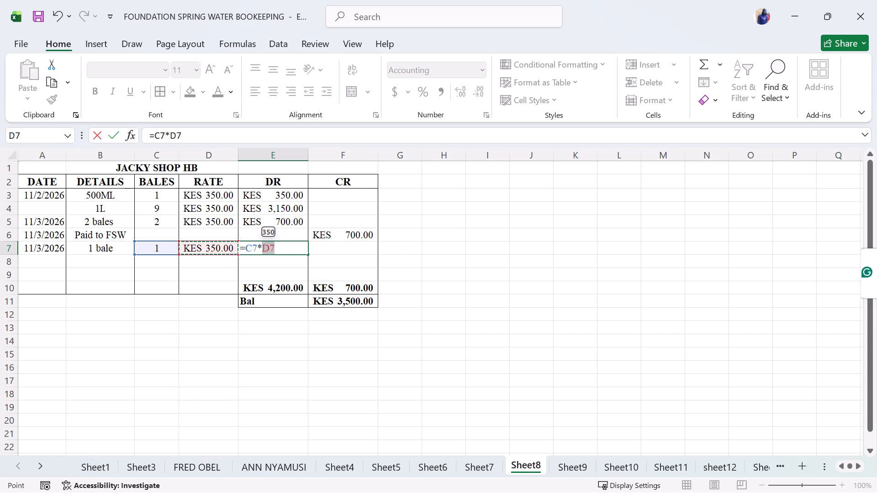
key(Return)
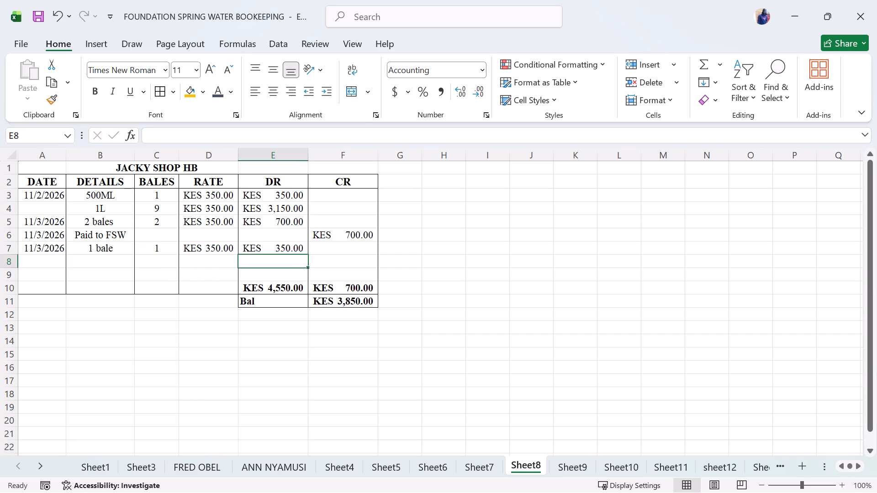
click(293, 248)
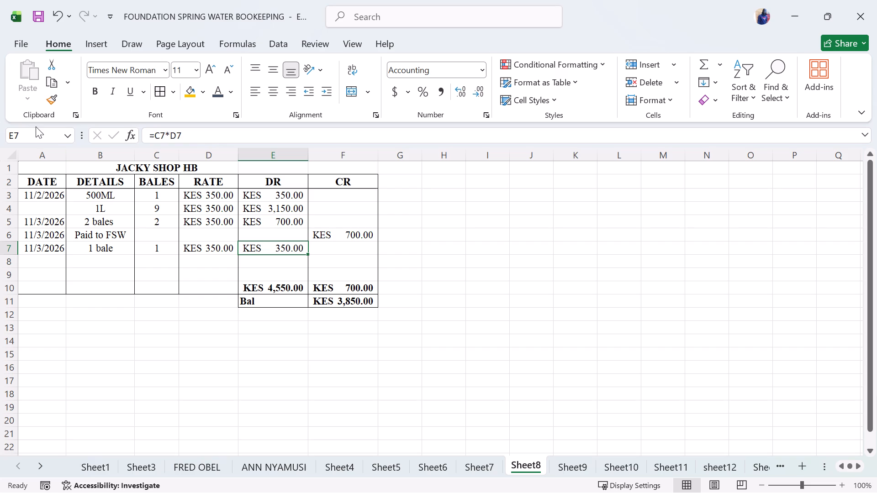
Save the workbook with Jacky Shop's updated ledger.
click(39, 21)
Review the customer balances in the Debtors' Ledger on Sheet1, including Jacky Shop's balance.
click(522, 460)
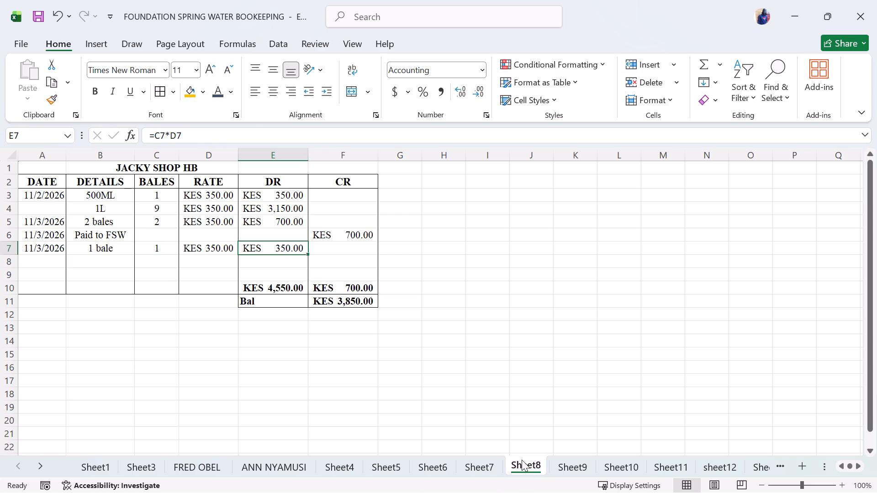
click(96, 465)
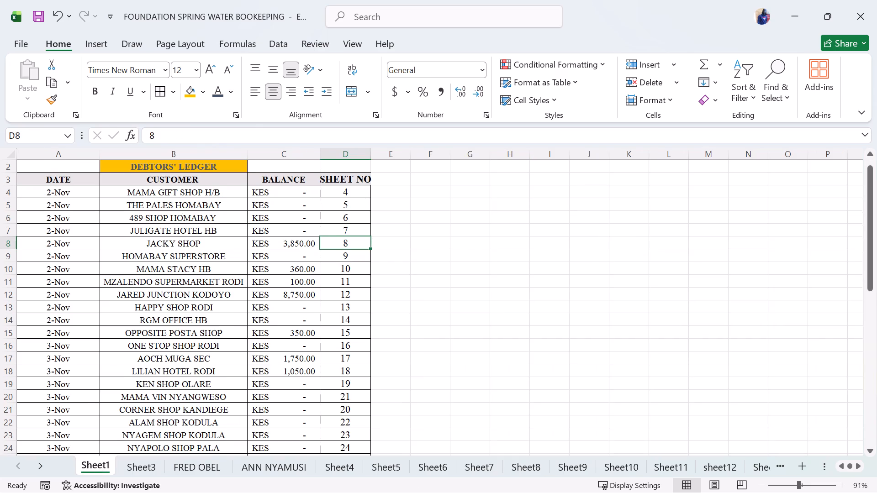
scroll(211, 314, down, 3)
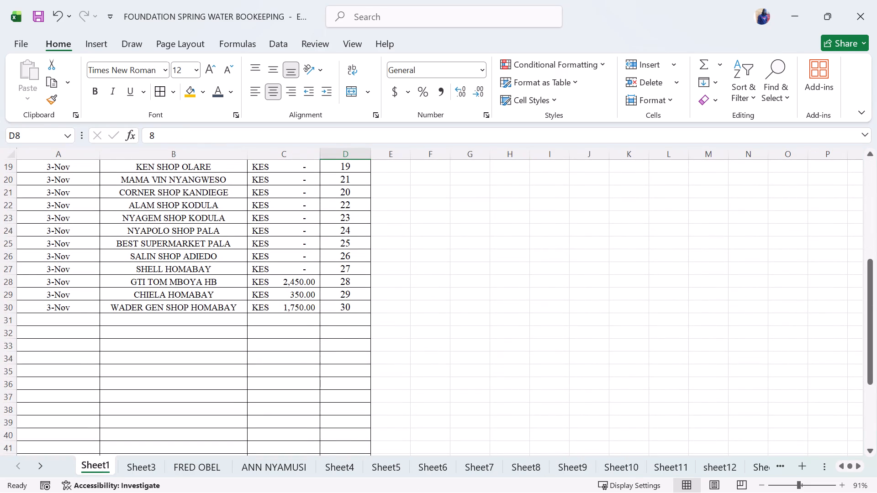
scroll(211, 314, up, 1)
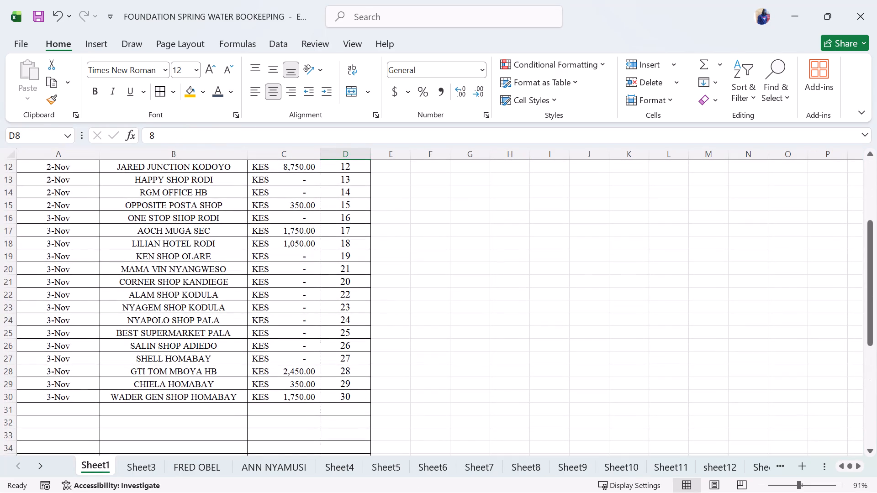
scroll(211, 314, up, 1)
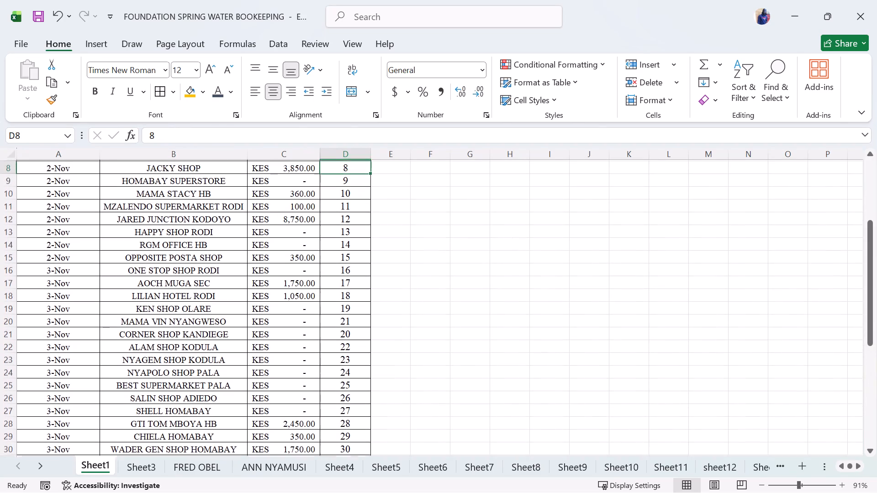
scroll(211, 314, up, 2)
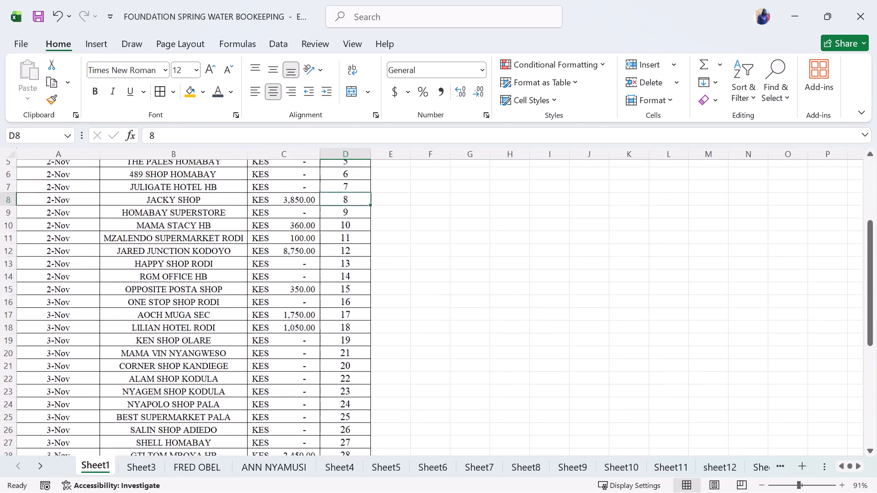
scroll(211, 314, down, 1)
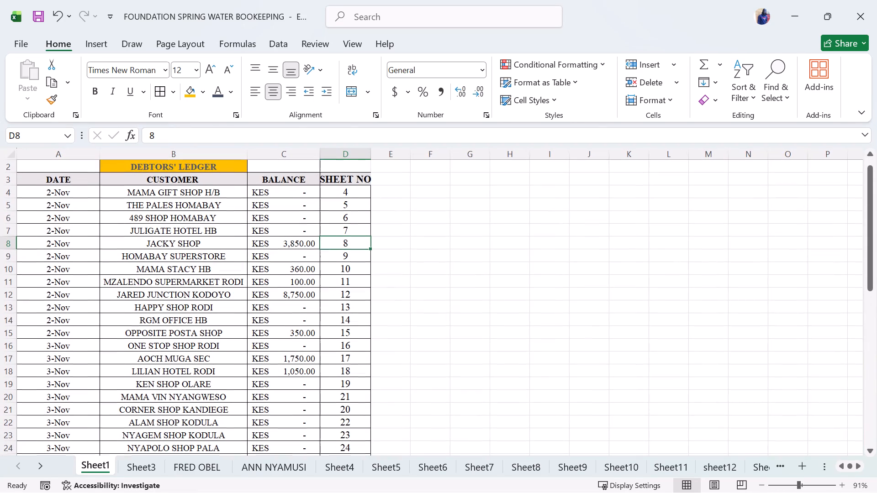
scroll(349, 272, up, 1)
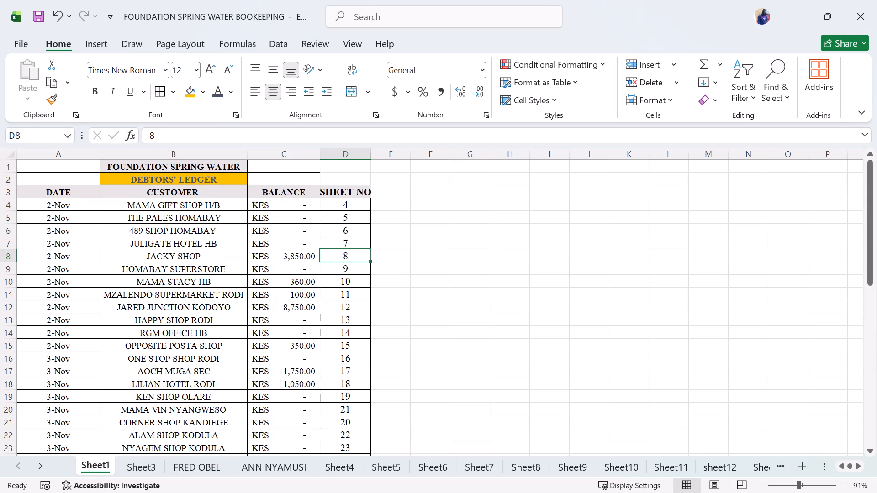
scroll(415, 281, down, 1)
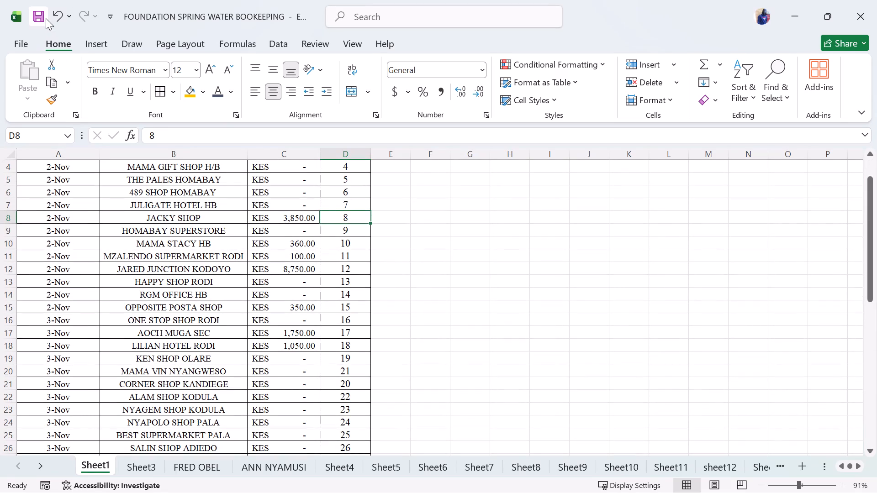
Save the workbook again from the Debtors' Ledger sheet.
click(36, 17)
Look through the full Debtors' Ledger on Sheet1, from its heading down to the TOTAL row.
click(376, 296)
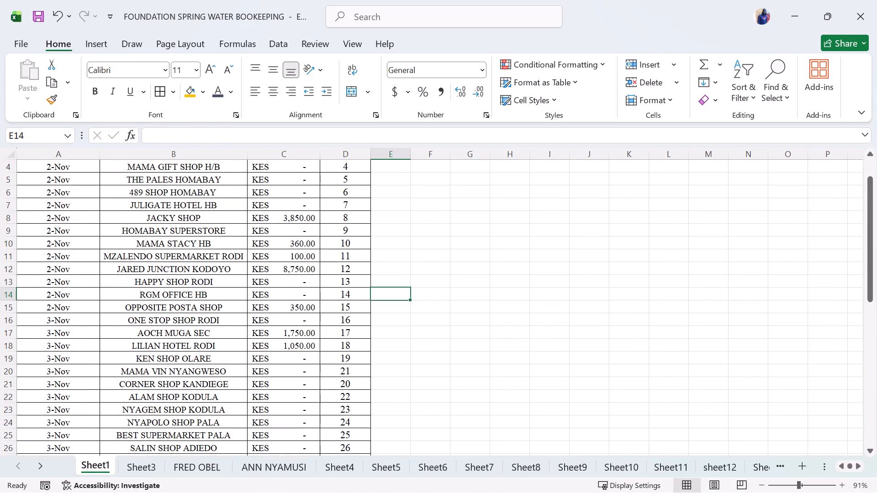
scroll(345, 340, down, 1)
scroll(345, 340, up, 1)
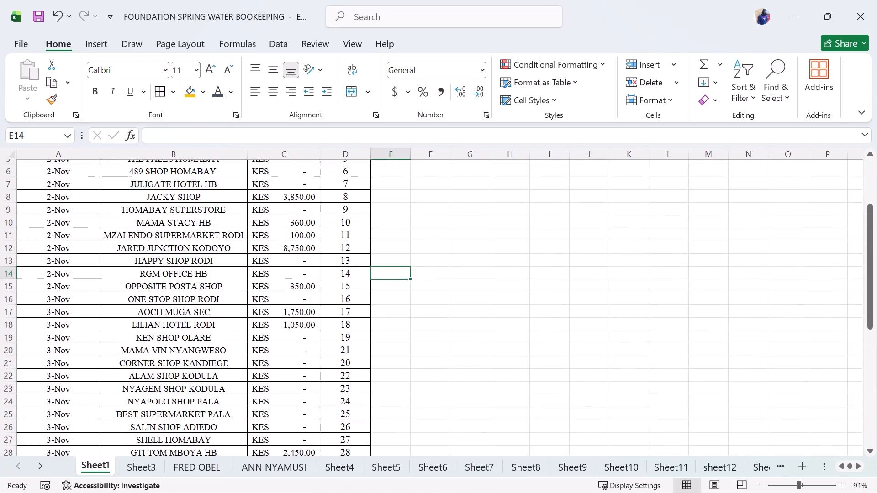
scroll(345, 340, up, 1)
scroll(345, 340, down, 2)
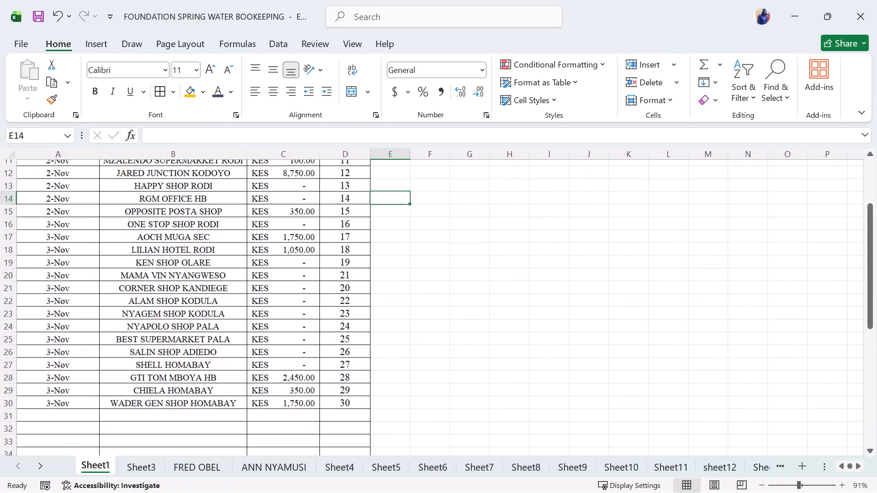
scroll(345, 340, down, 1)
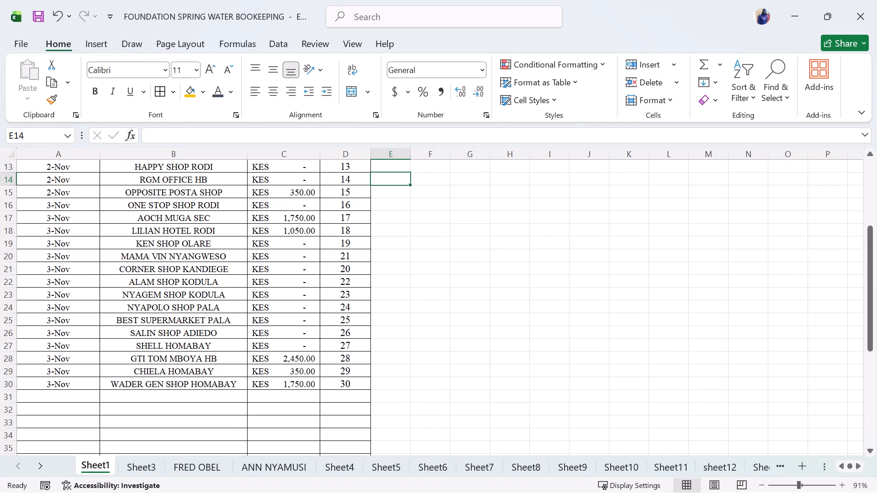
scroll(407, 332, up, 1)
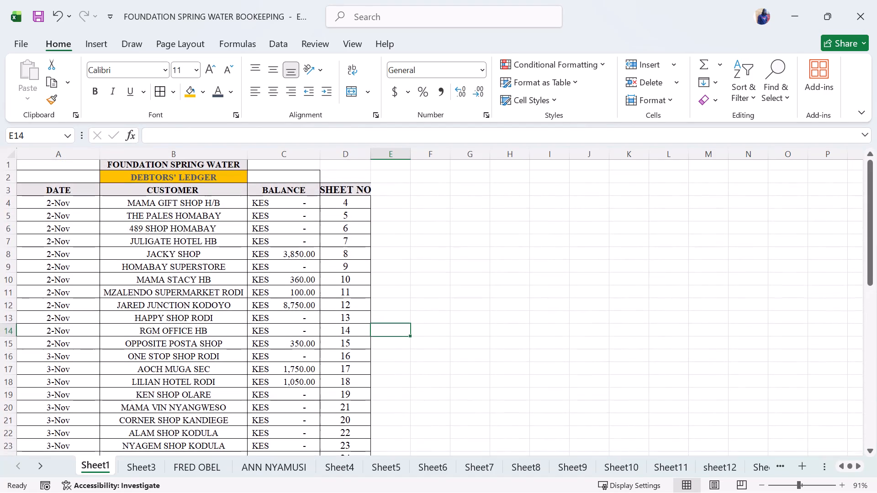
click(193, 176)
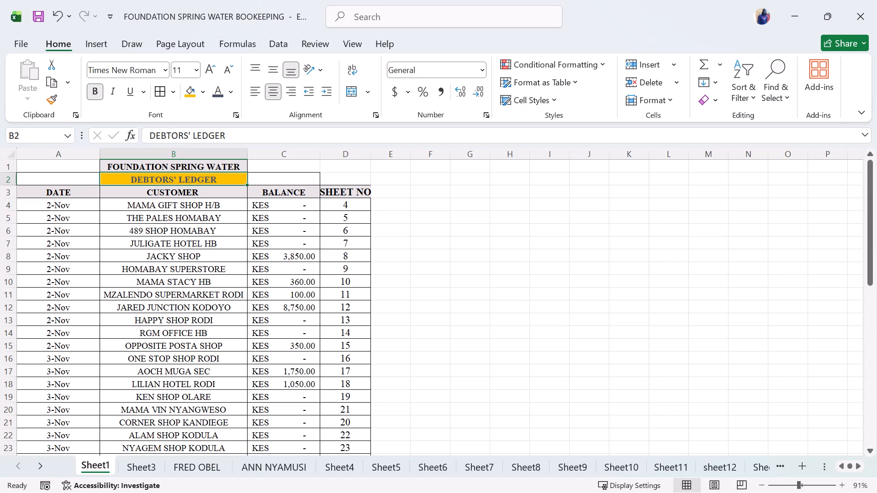
scroll(396, 272, down, 1)
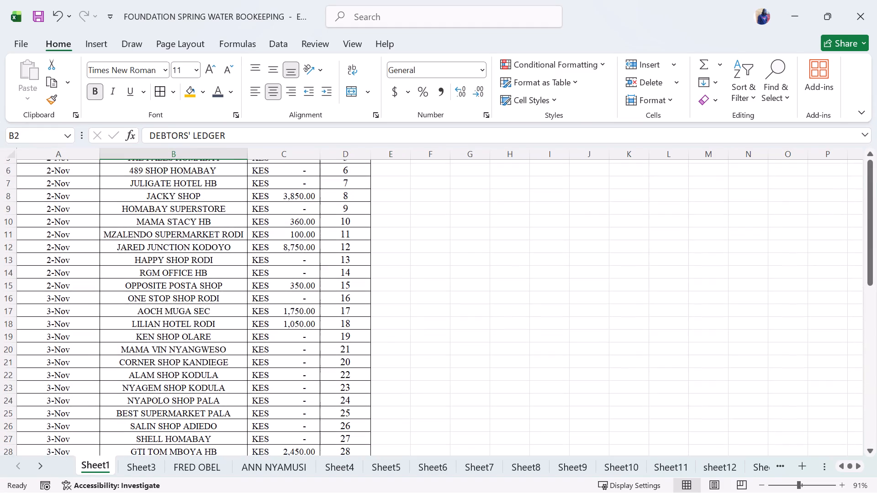
scroll(396, 272, down, 2)
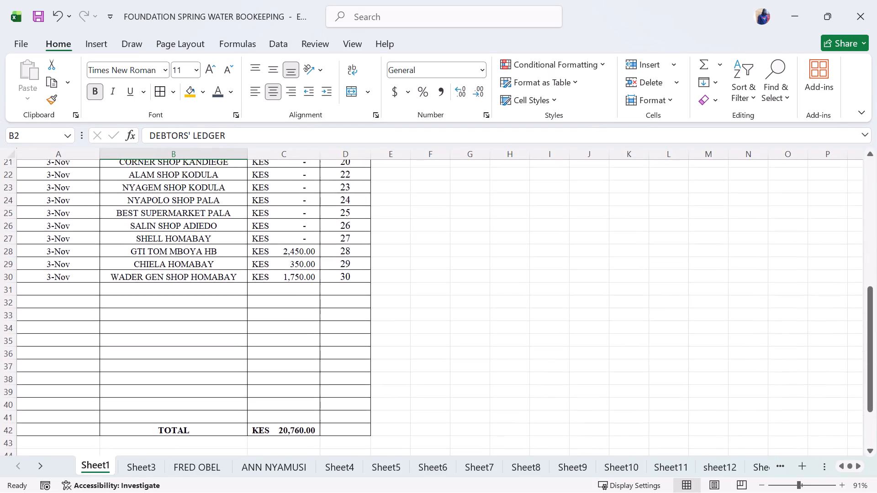
Delete the surplus empty rows below WADER GEN SHOP HOMABAY, leaving two blank rows above the ledger's TOTAL row.
scroll(396, 272, down, 1)
scroll(396, 272, up, 1)
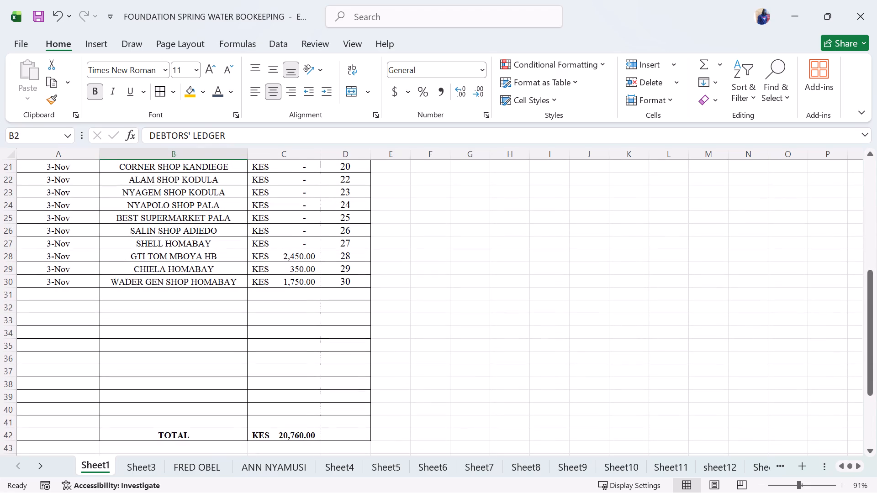
click(0, 295)
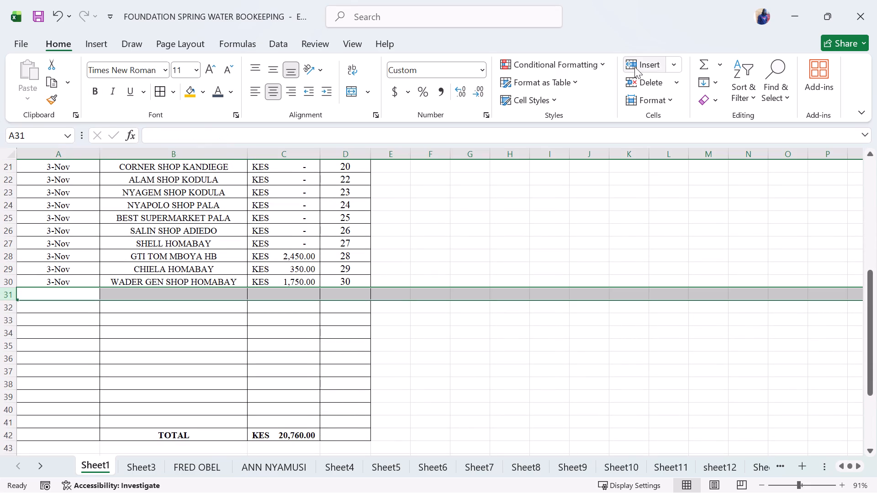
click(650, 59)
triple_click(654, 78)
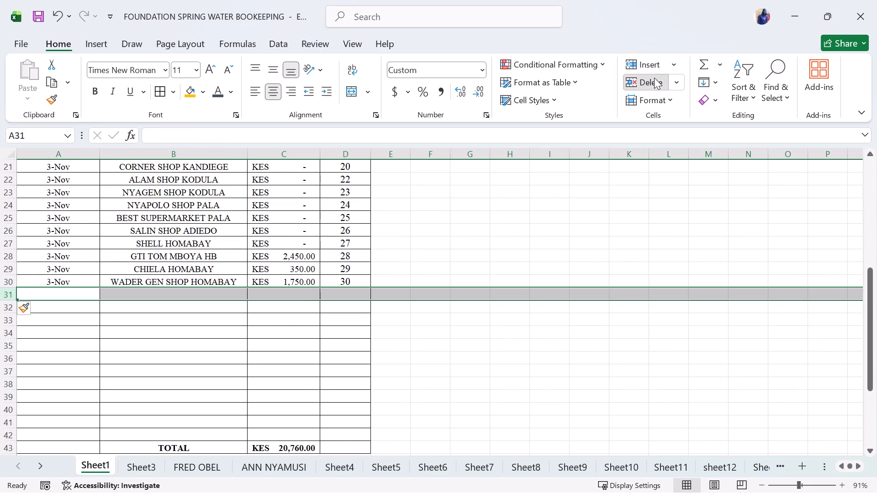
triple_click(654, 78)
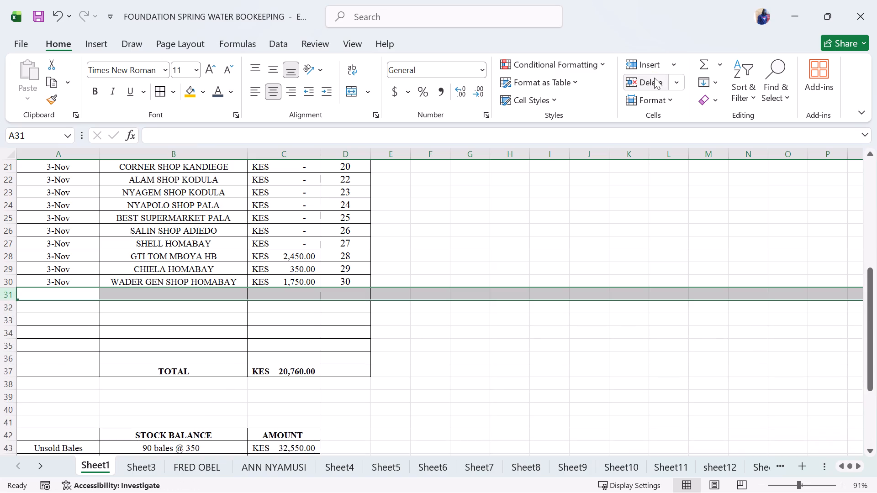
click(654, 78)
click(654, 78)
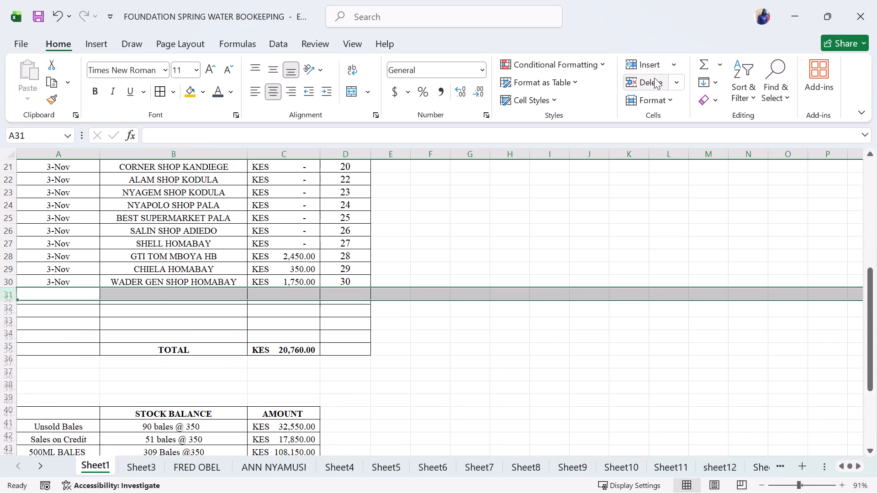
click(654, 78)
click(654, 78)
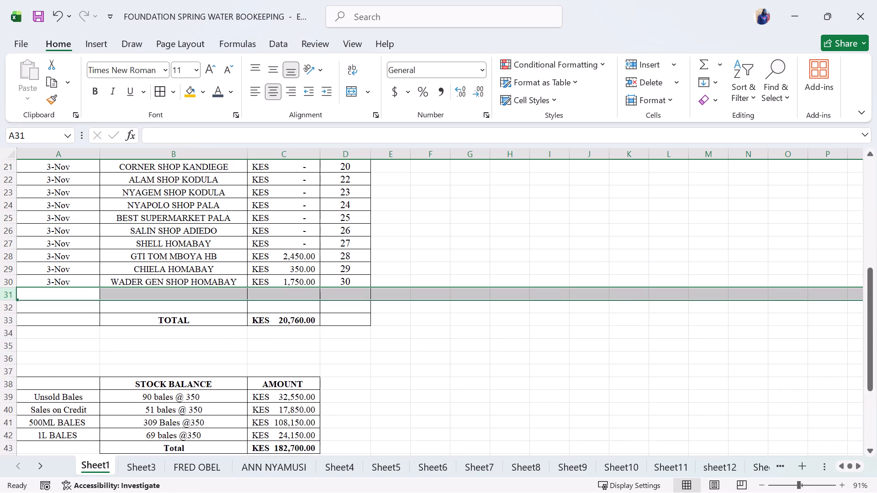
click(439, 330)
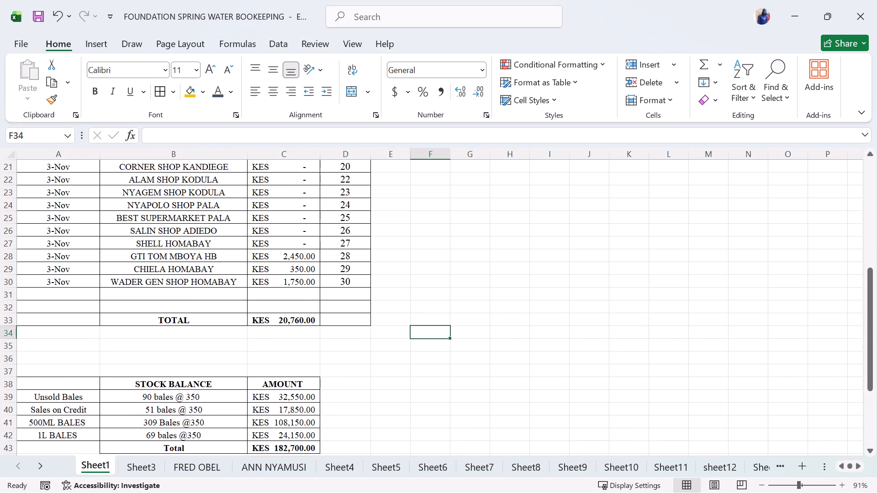
Auto-fit column D of the Debtors' Ledger to the width of the SHEET NO heading.
scroll(452, 279, up, 3)
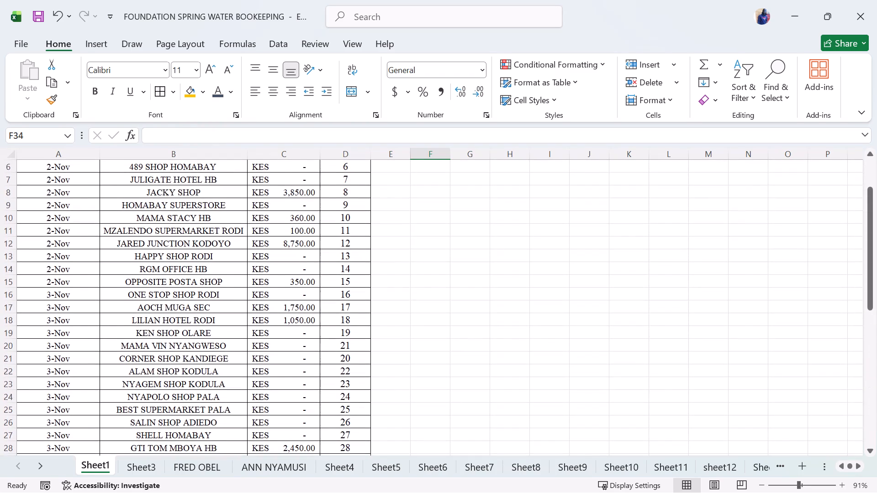
scroll(452, 279, up, 1)
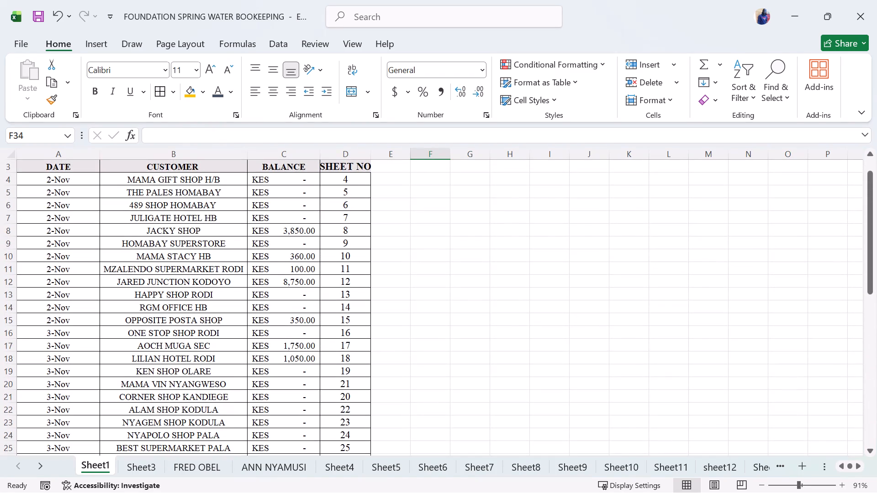
double_click(370, 156)
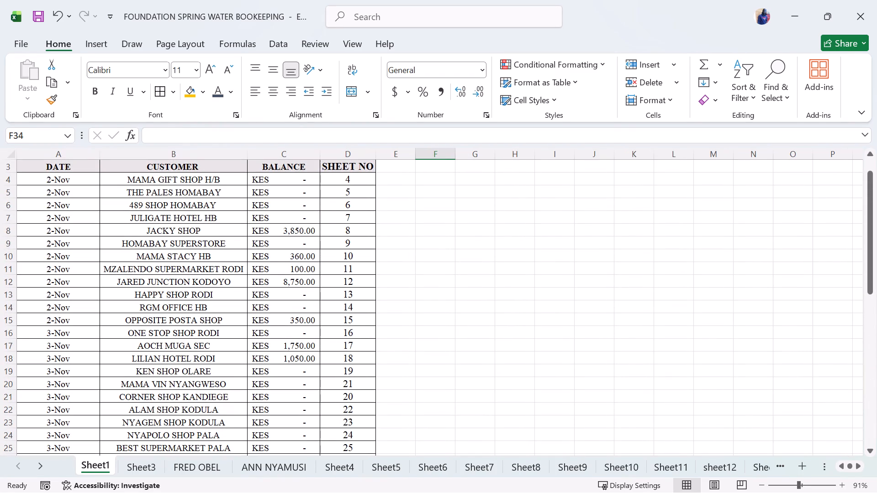
click(421, 225)
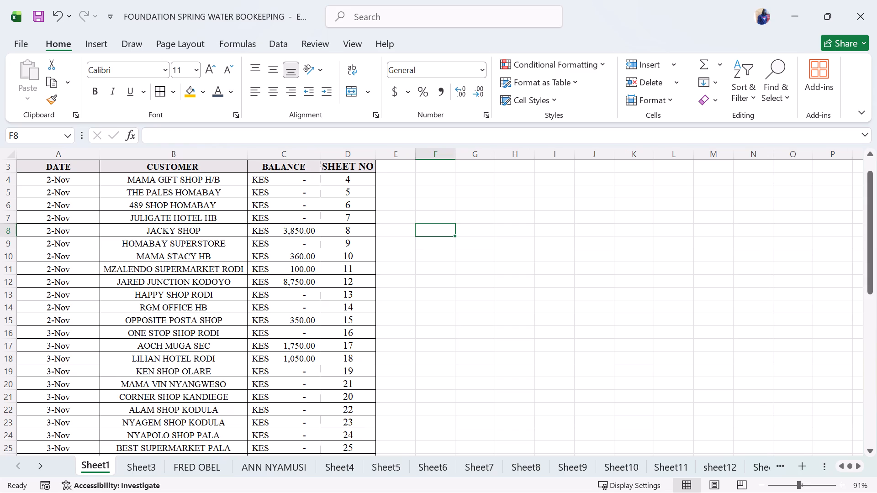
Look over the tidied Debtors' Ledger and compare Jacky Shop's balance in C8 with its source ledger on Sheet8.
scroll(420, 286, down, 1)
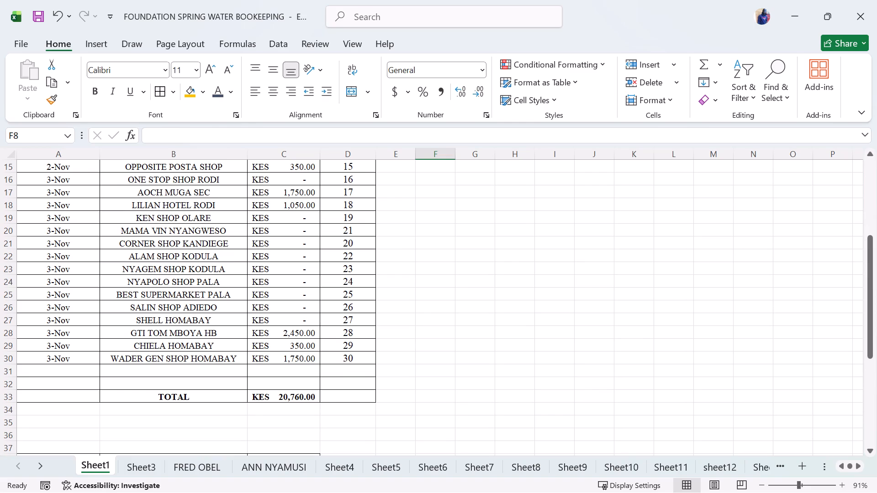
scroll(420, 286, down, 2)
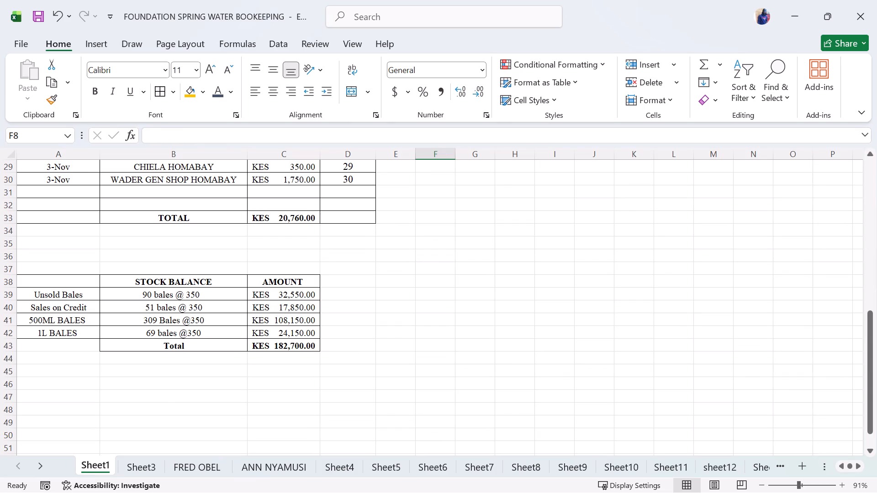
scroll(387, 324, up, 3)
scroll(387, 324, down, 1)
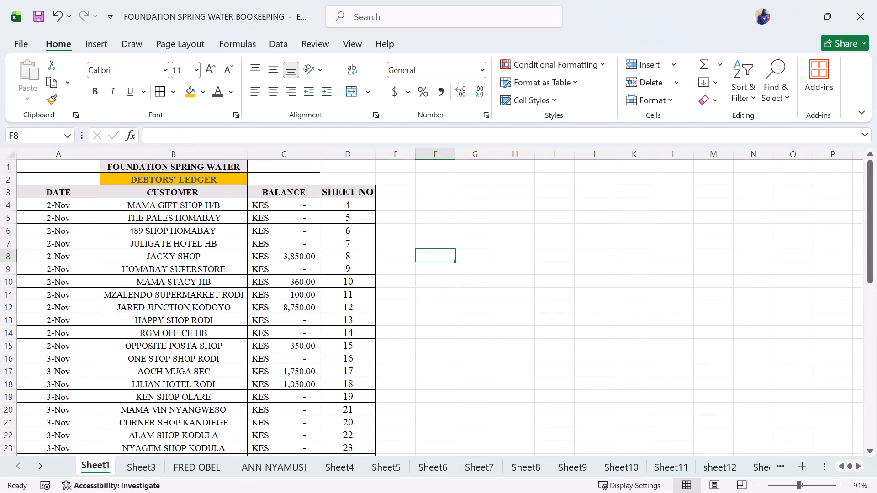
click(303, 254)
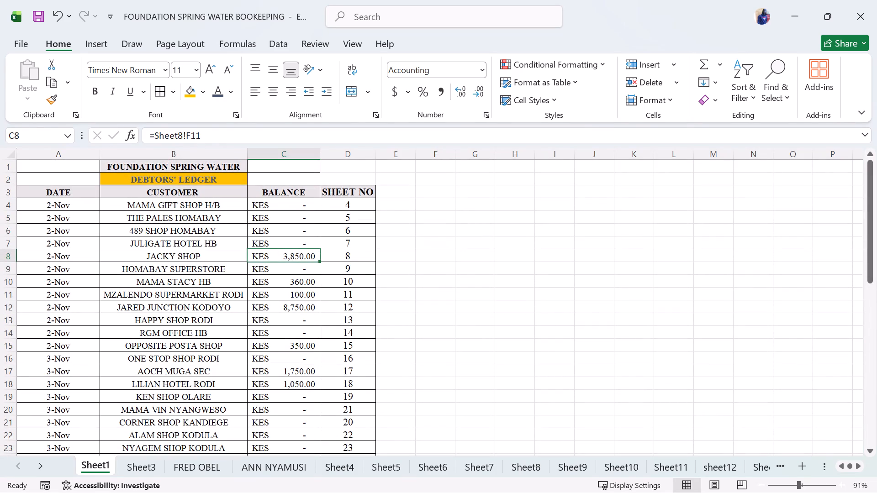
triple_click(48, 462)
double_click(48, 462)
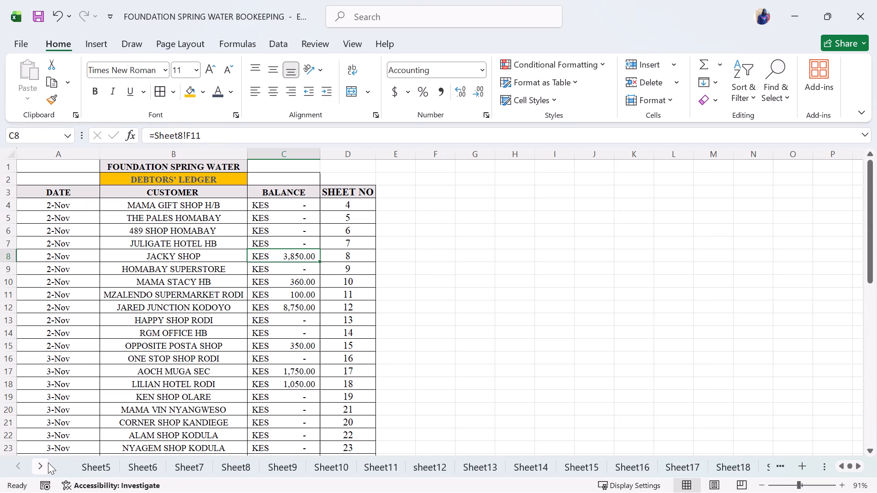
click(48, 462)
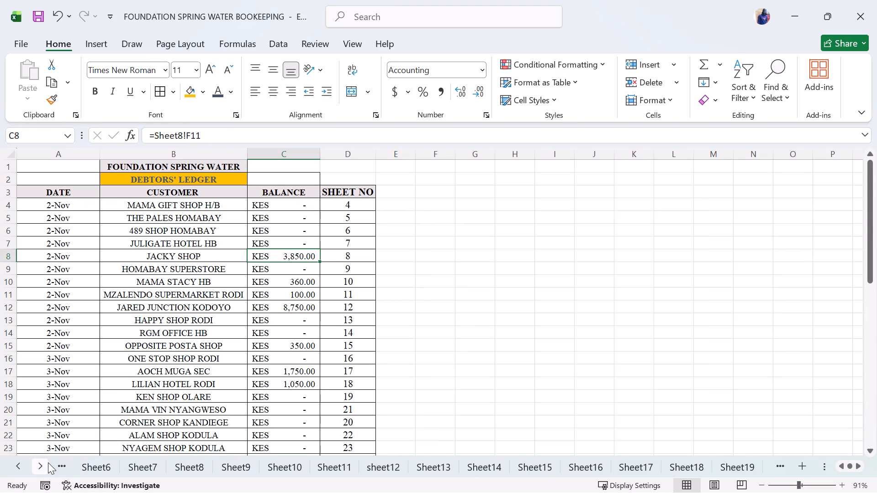
click(195, 466)
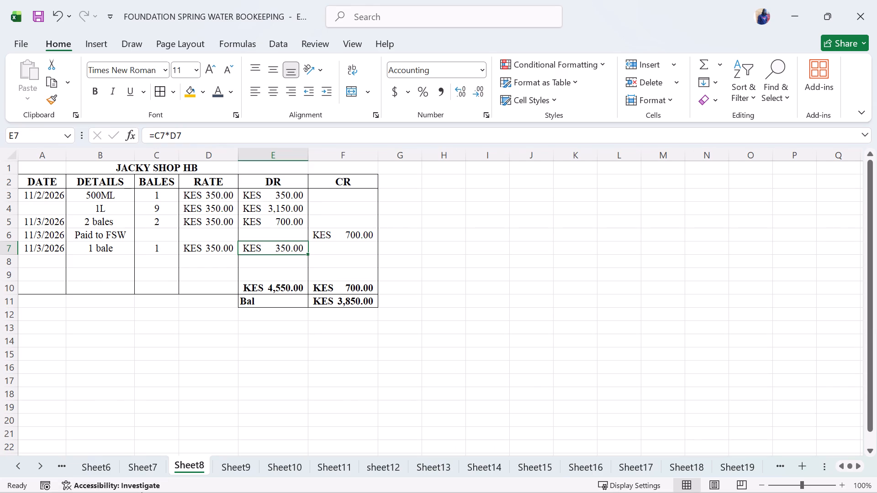
Return to Sheet1 and review the Debtors' Ledger from its customer rows down to the STOCK BALANCE table.
triple_click(21, 466)
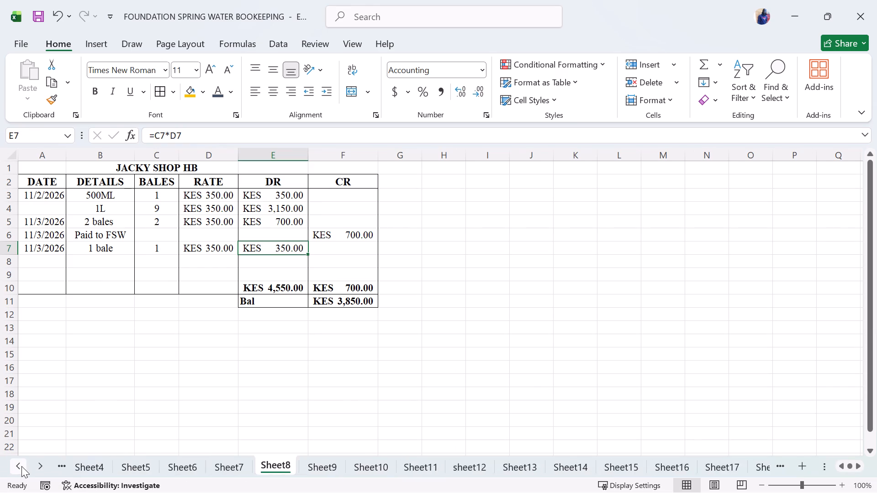
triple_click(21, 466)
click(21, 466)
click(92, 464)
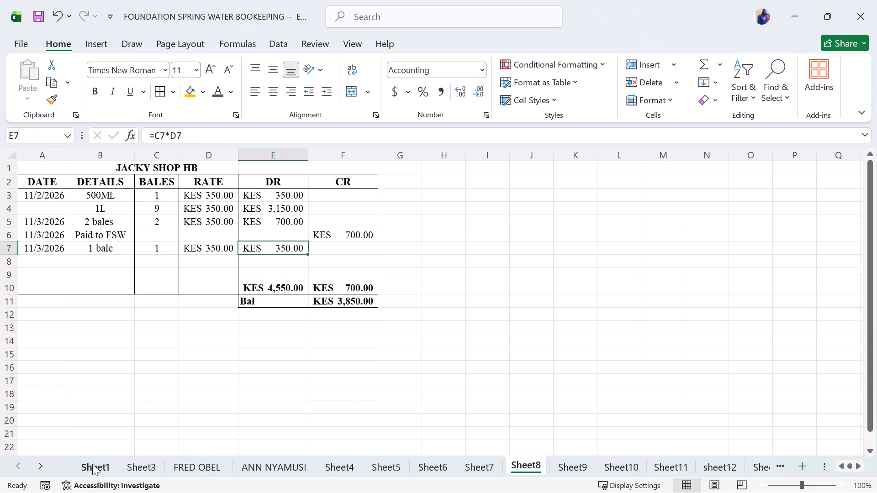
scroll(379, 306, down, 1)
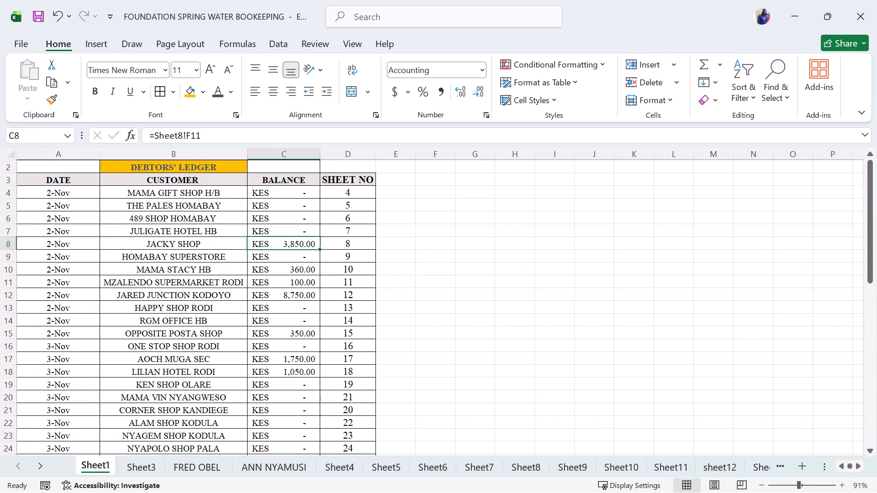
scroll(379, 306, down, 1)
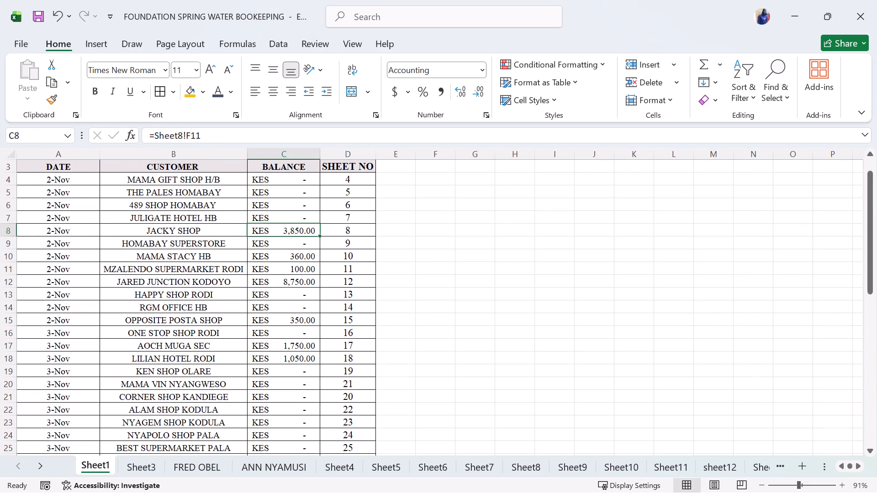
scroll(379, 306, down, 2)
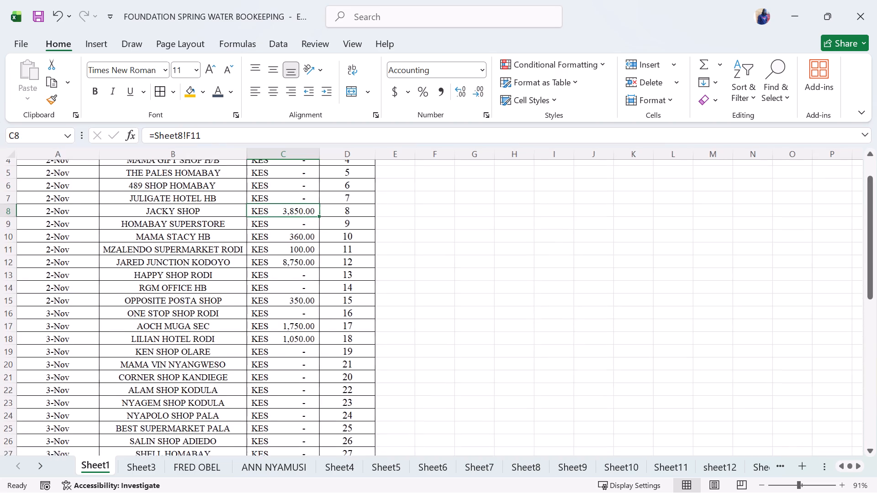
scroll(379, 306, down, 3)
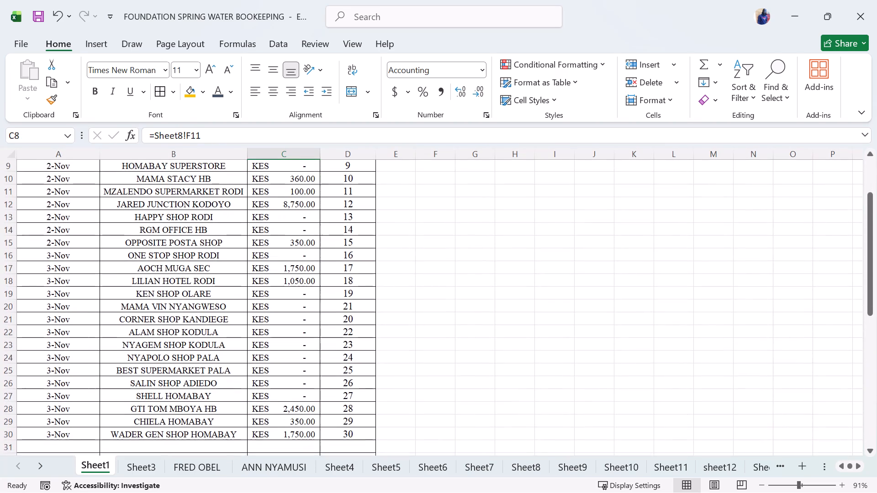
scroll(379, 306, down, 2)
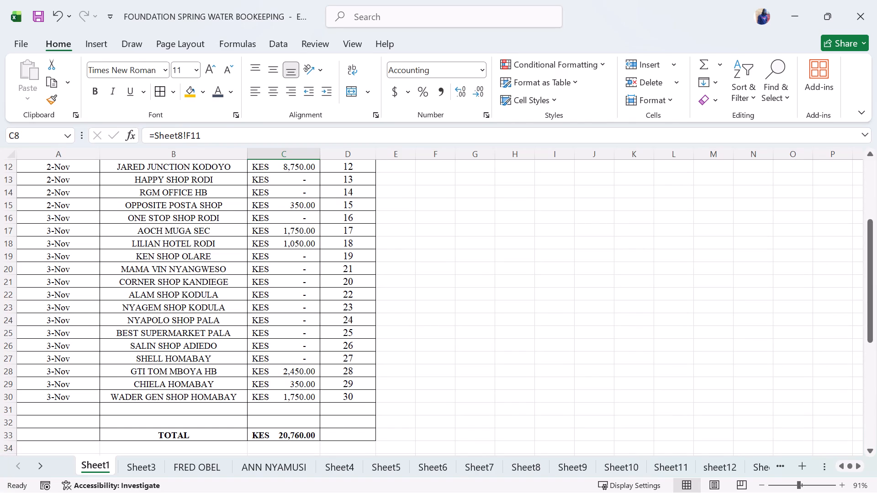
scroll(471, 383, down, 2)
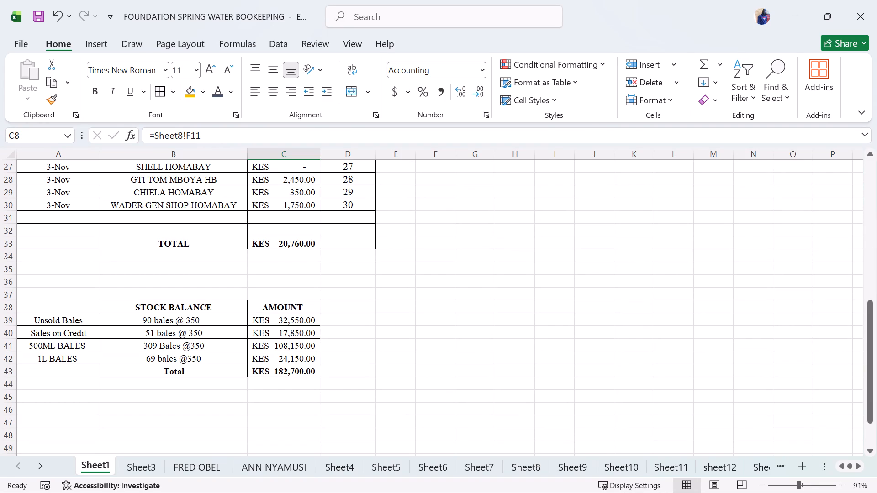
Delete the Sales on Credit row from the STOCK BALANCE table.
click(12, 330)
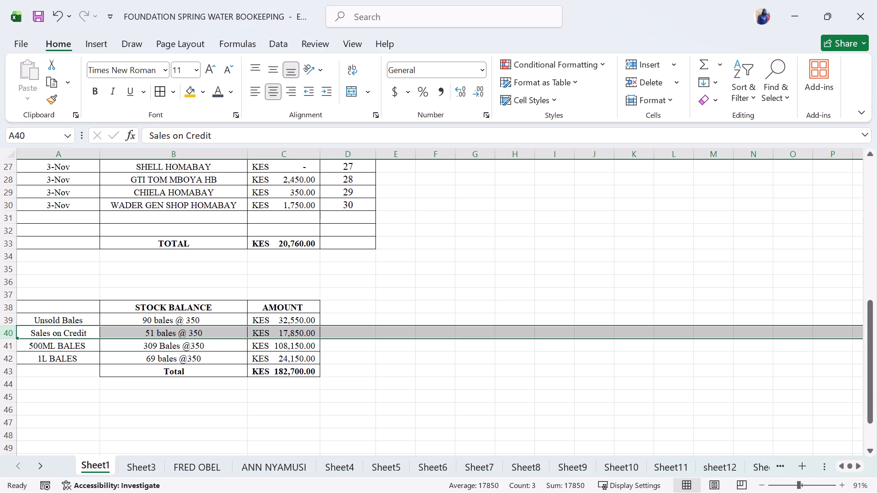
click(656, 79)
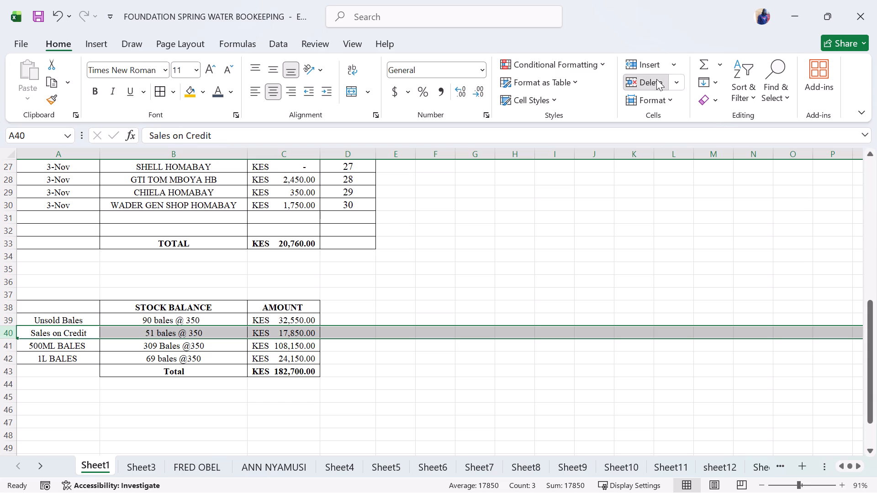
click(312, 349)
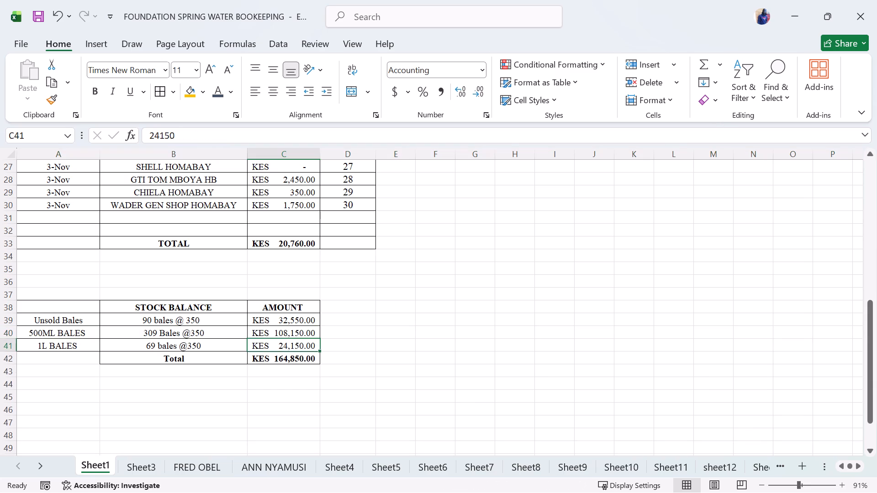
Insert a blank row between Unsold Bales and 500ML BALES in the STOCK BALANCE table.
click(5, 329)
click(5, 334)
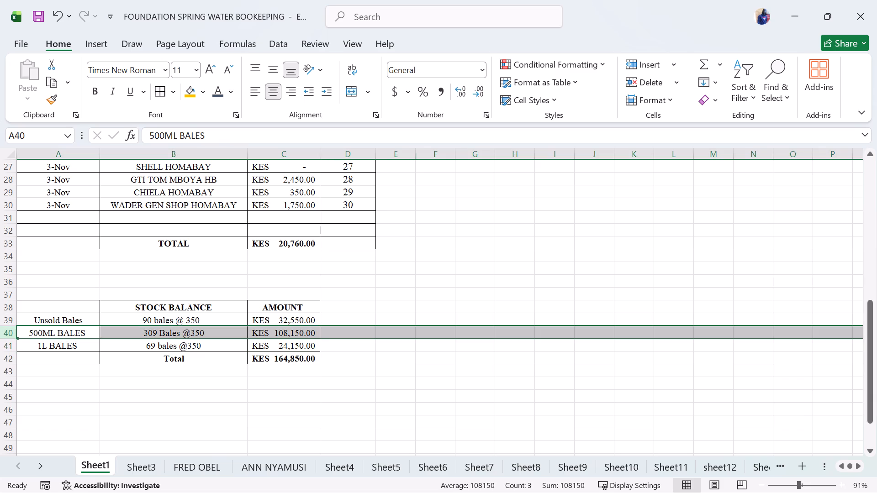
click(645, 60)
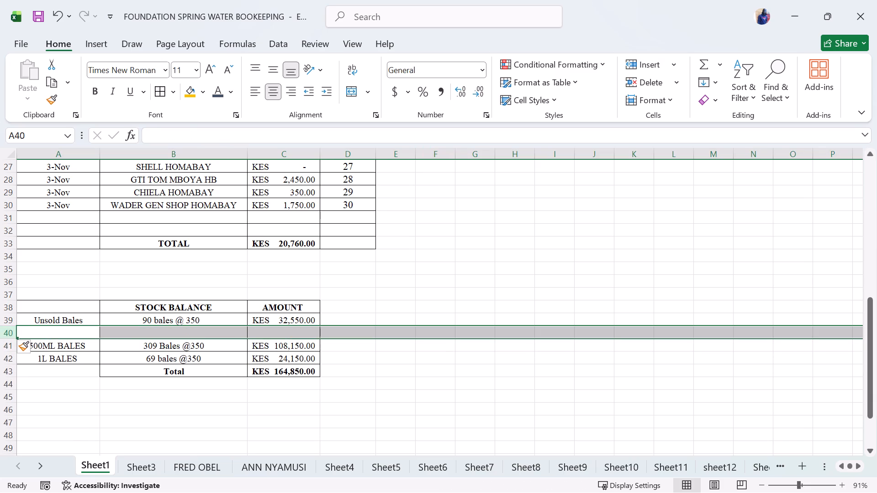
click(211, 330)
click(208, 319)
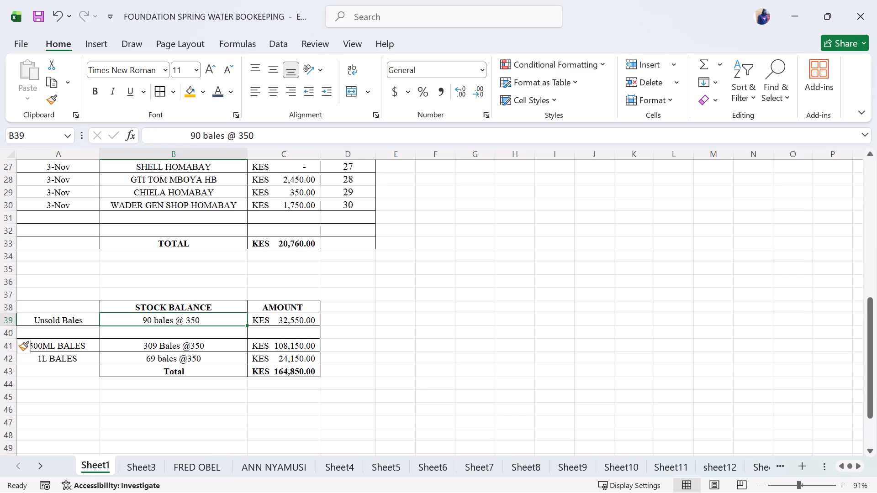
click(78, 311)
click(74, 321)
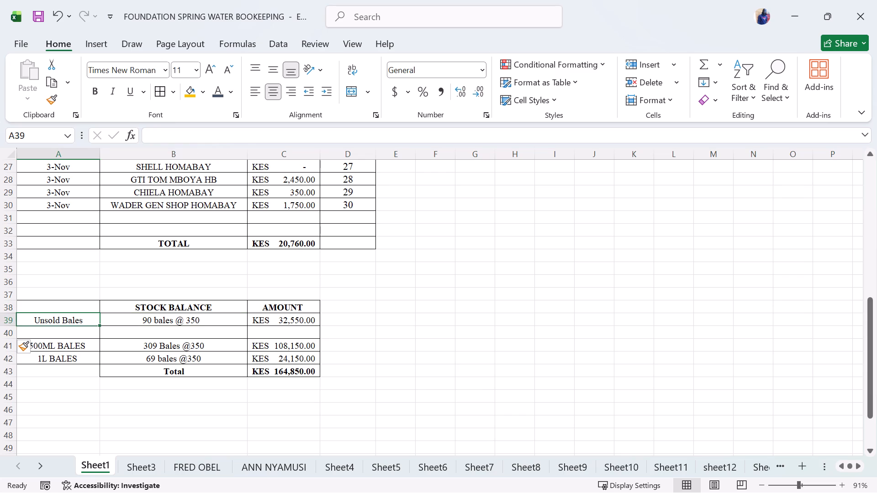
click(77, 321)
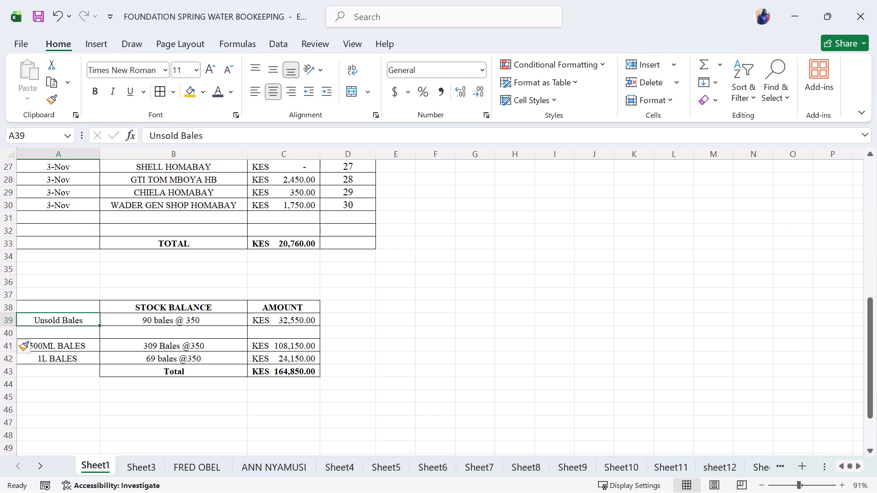
Clear the Unsold Bales label from cell A39 of the STOCK BALANCE table.
double_click(77, 321)
click(84, 322)
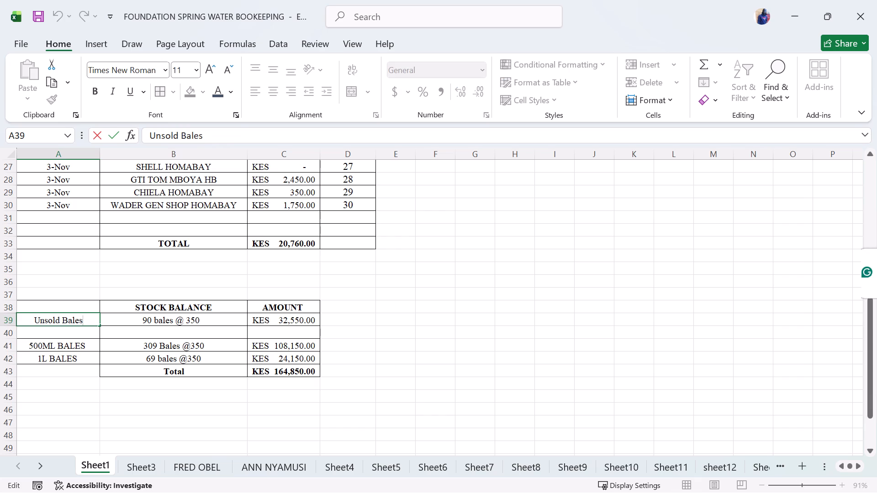
key(BackSpace)
key(BackSpace)
key(BackSpace)
key(BackSpace)
key(BackSpace)
key(BackSpace)
key(BackSpace)
key(BackSpace)
key(BackSpace)
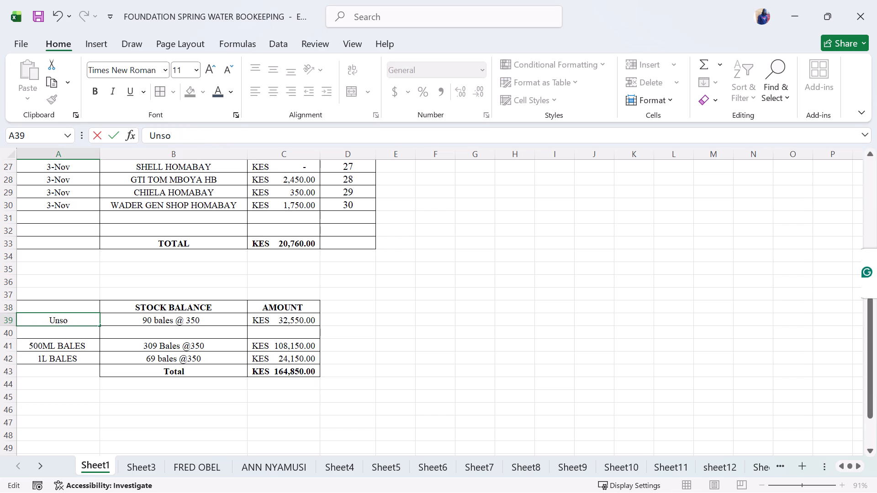
key(BackSpace)
key(BackSpace)
key(BackSpace)
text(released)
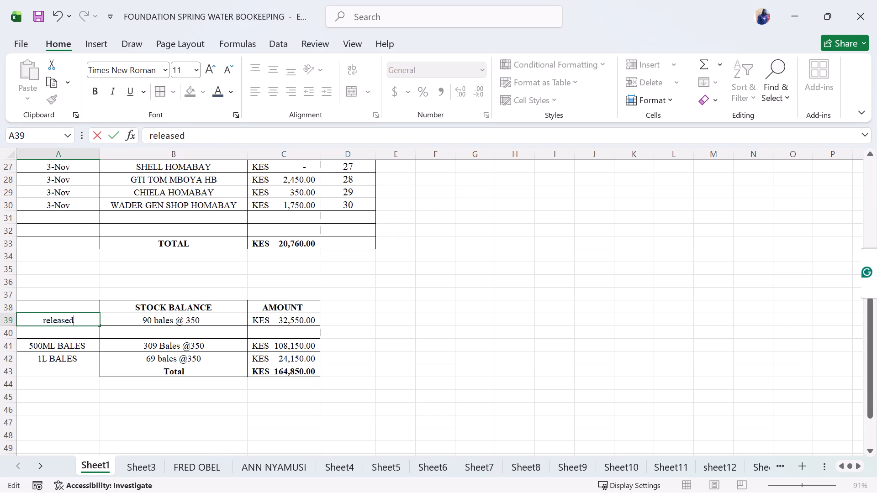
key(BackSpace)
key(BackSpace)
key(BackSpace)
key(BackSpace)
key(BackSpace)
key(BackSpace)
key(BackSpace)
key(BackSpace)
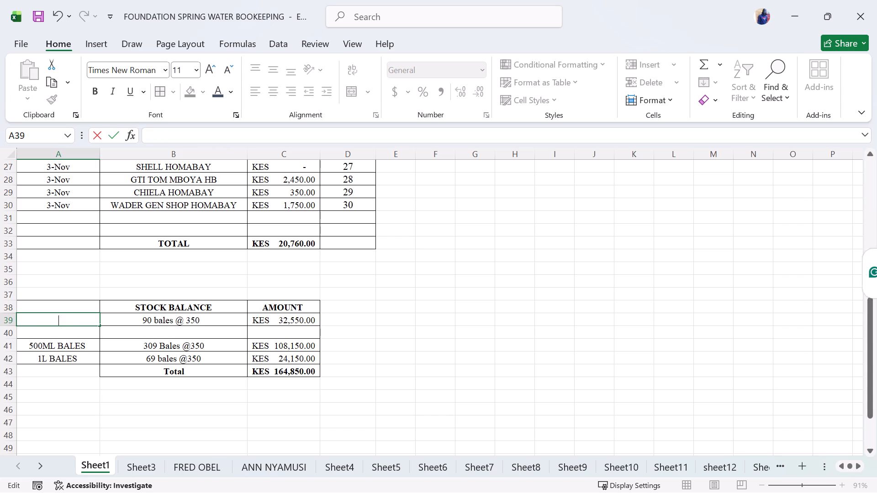
Copy the title row A1:F1 of the Wader General Shop ledger on Sheet30 and add a new sheet after it.
triple_click(40, 464)
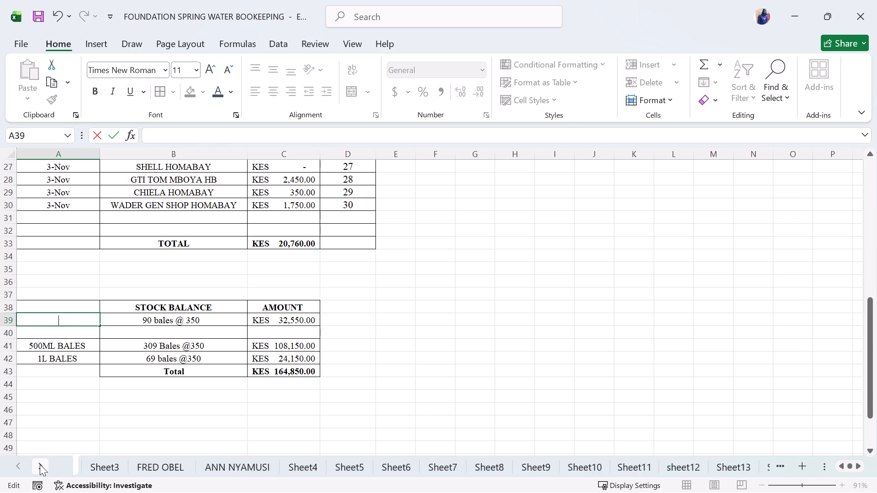
triple_click(40, 464)
triple_click(40, 464)
triple_click(40, 464)
triple_click(40, 464)
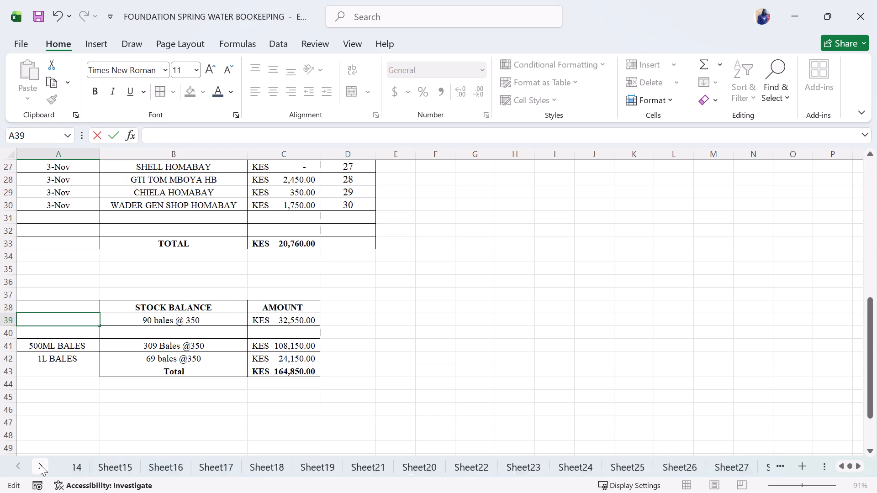
triple_click(40, 464)
triple_click(40, 464)
drag(40, 464, 573, 413)
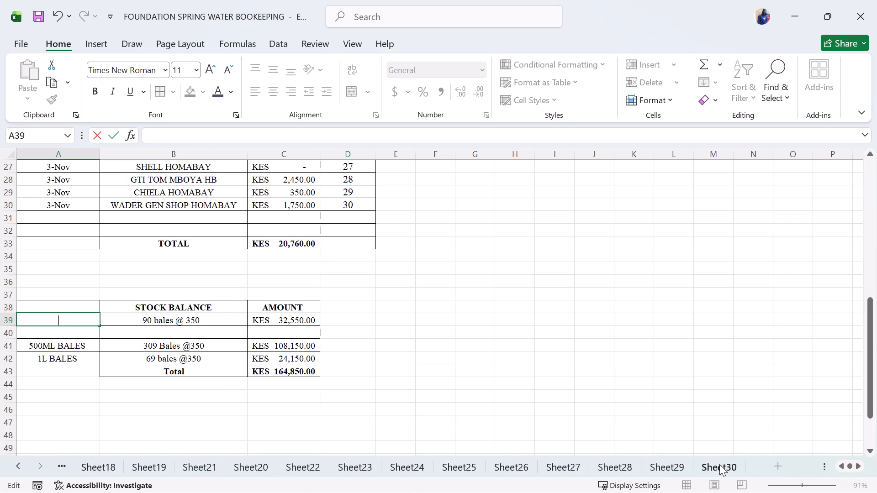
click(720, 465)
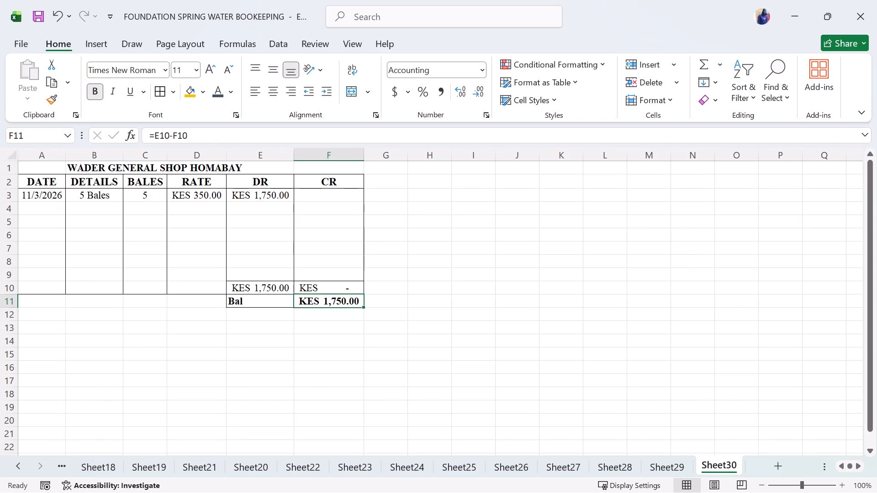
drag(32, 163, 347, 163)
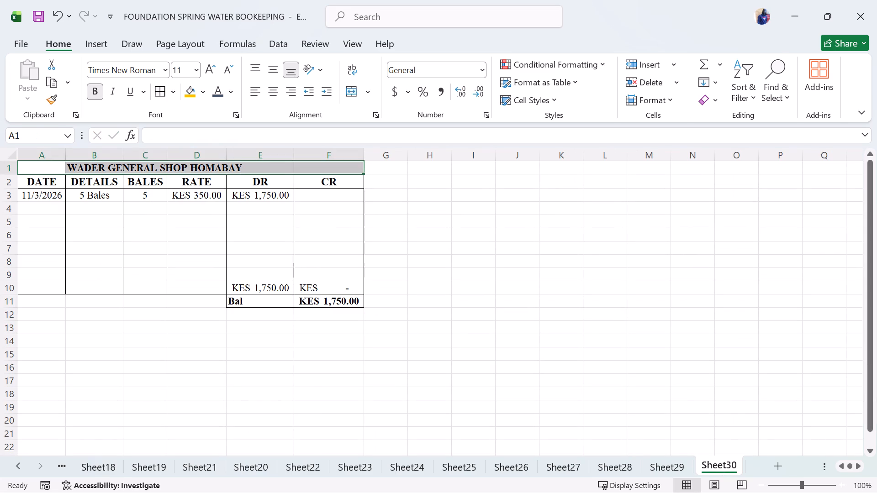
key(ctrl+c)
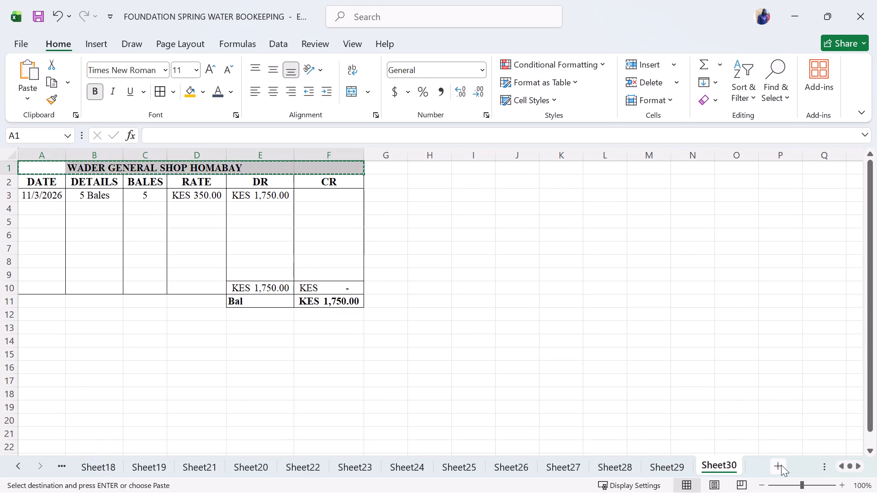
click(782, 465)
click(53, 191)
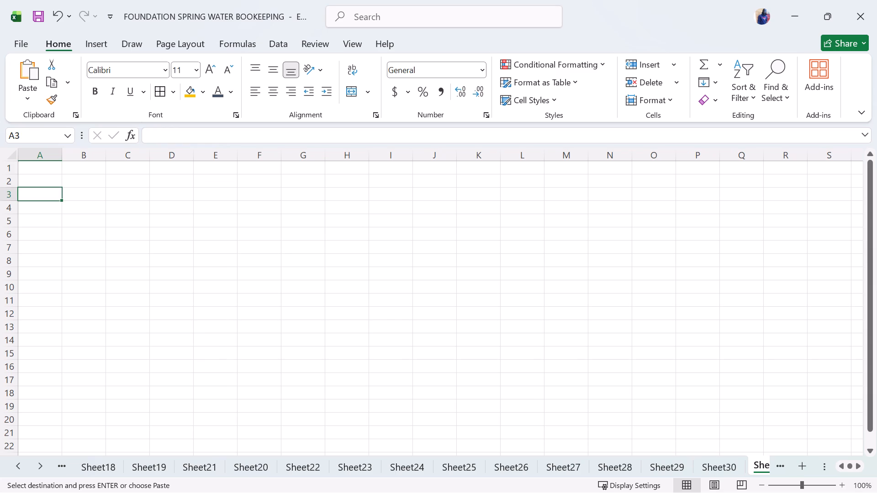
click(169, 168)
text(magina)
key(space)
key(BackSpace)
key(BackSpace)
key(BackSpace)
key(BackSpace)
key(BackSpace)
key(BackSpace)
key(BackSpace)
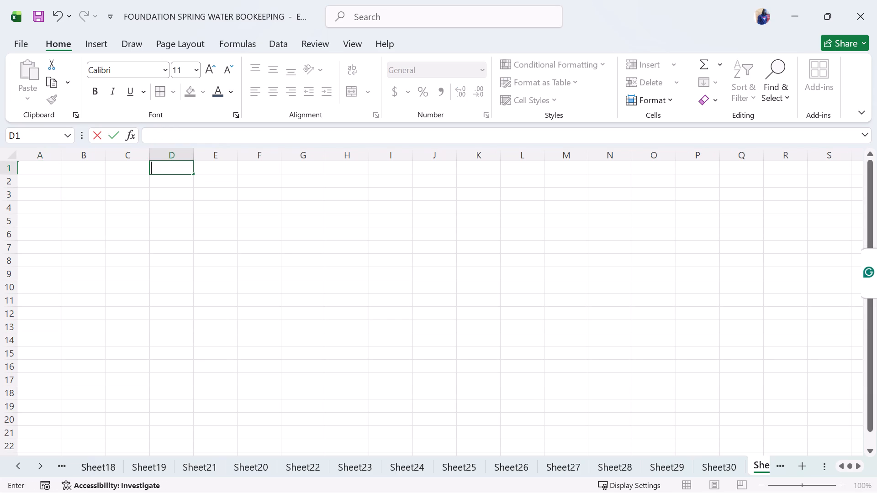
Enter the title MAGINA MINI MART in cell C1 of the new sheet.
click(131, 169)
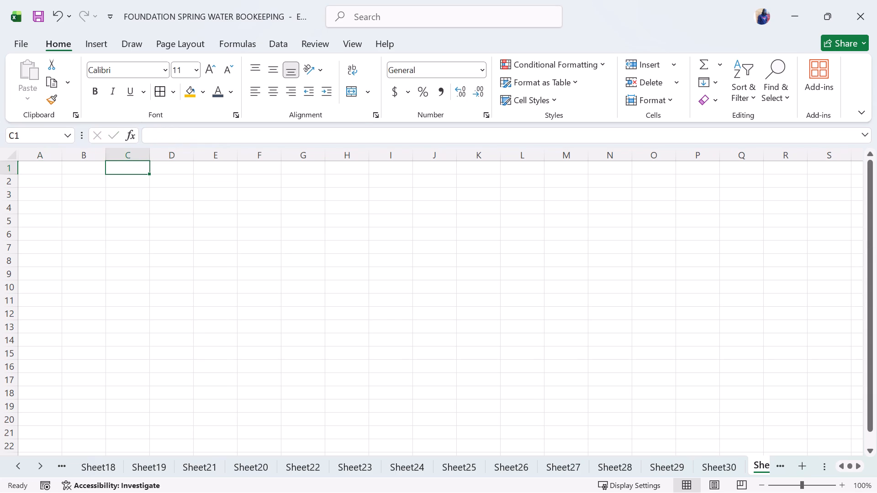
text(MAGINA MINI MART)
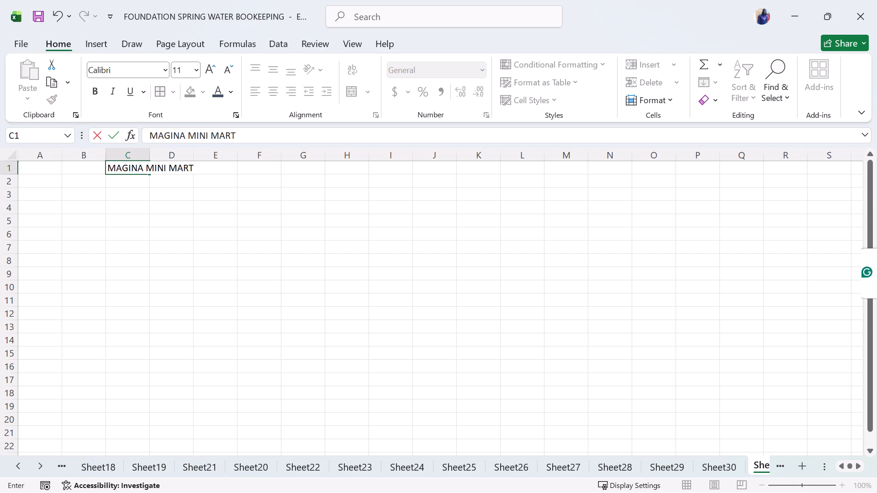
double_click(63, 173)
click(56, 183)
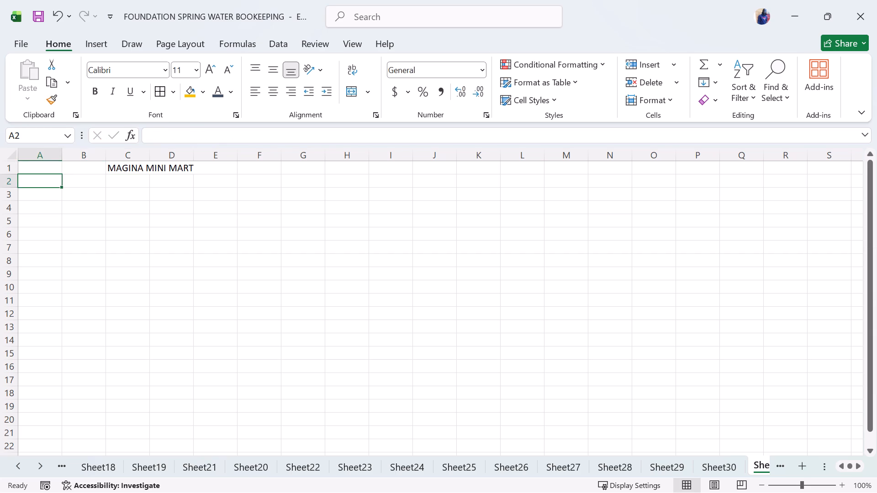
click(56, 183)
Copy the DATE to CR header row from Sheet30 into row 2 of the Magina Mini Mart sheet.
click(715, 467)
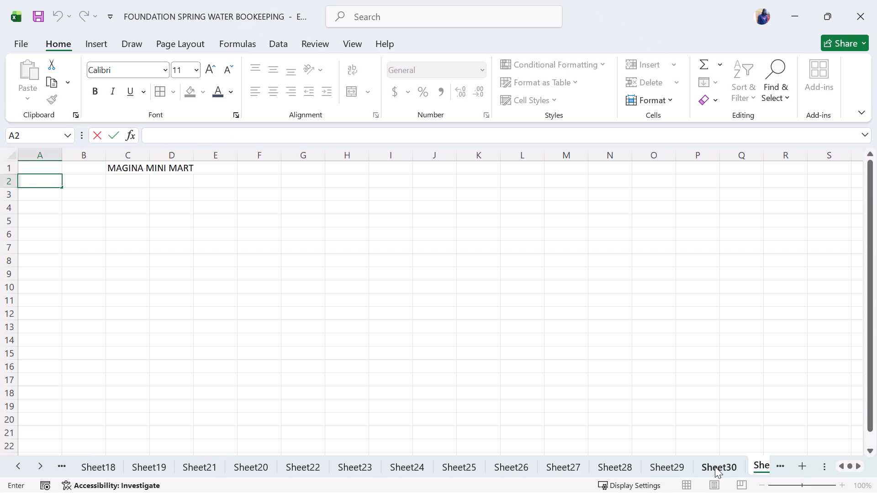
drag(28, 182, 33, 183)
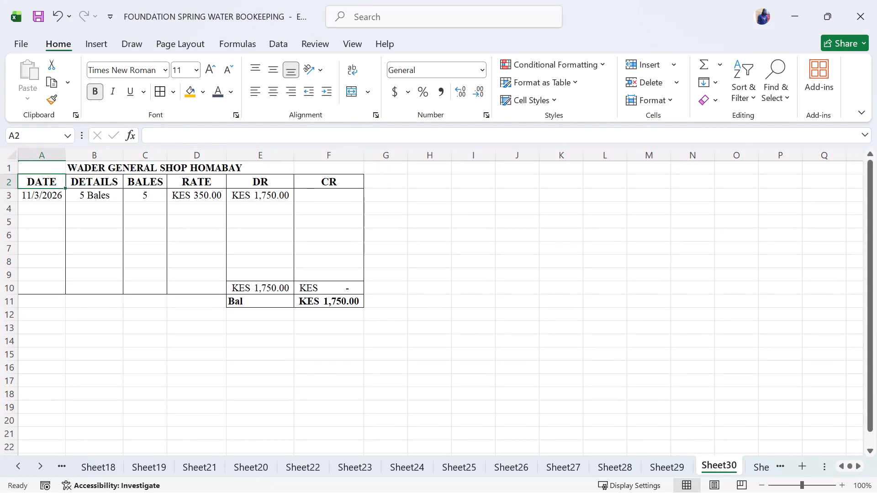
drag(33, 183, 334, 178)
key(ctrl+c)
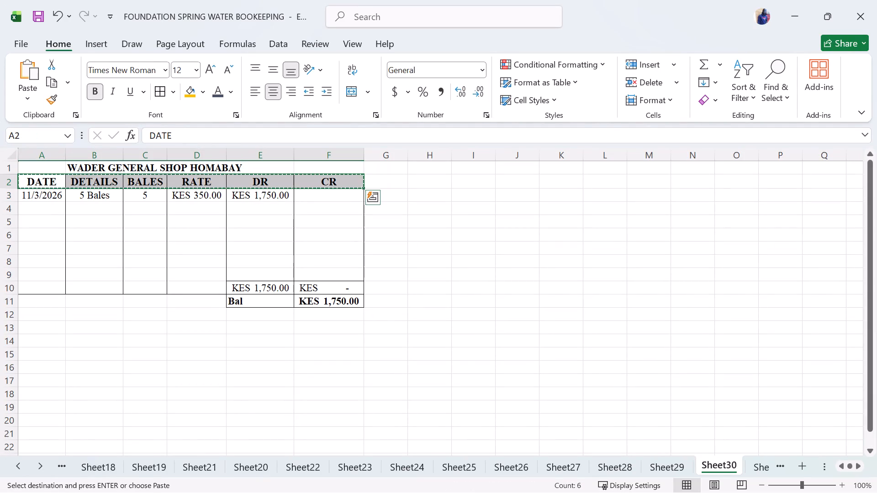
click(760, 463)
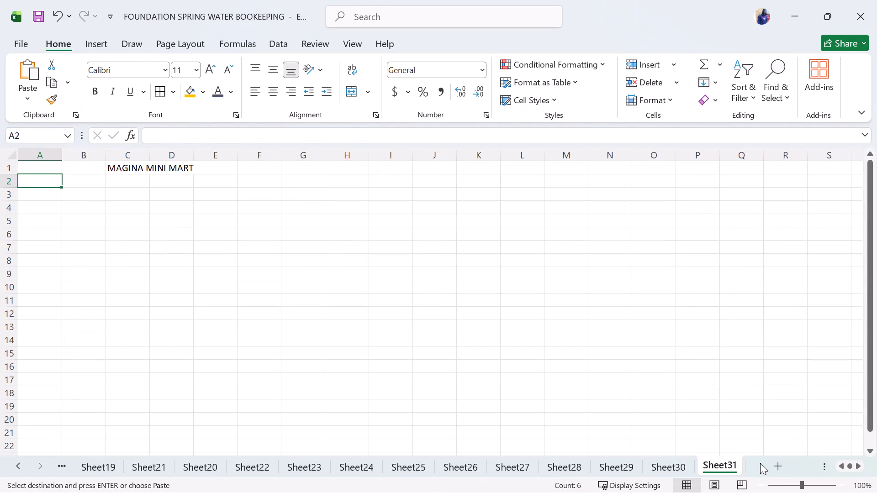
drag(51, 183, 110, 185)
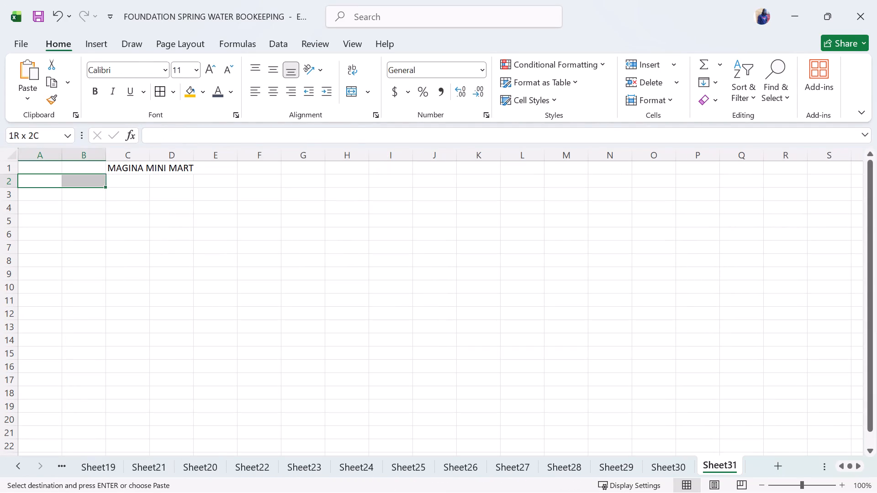
drag(110, 185, 310, 183)
key(ctrl+v)
Enter the date 11/3/2026 in A3 under DATE.
click(44, 191)
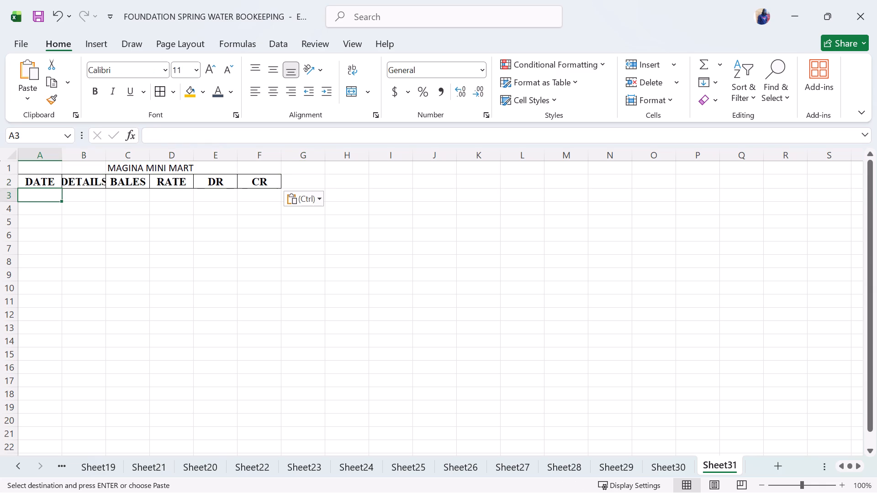
text(11)
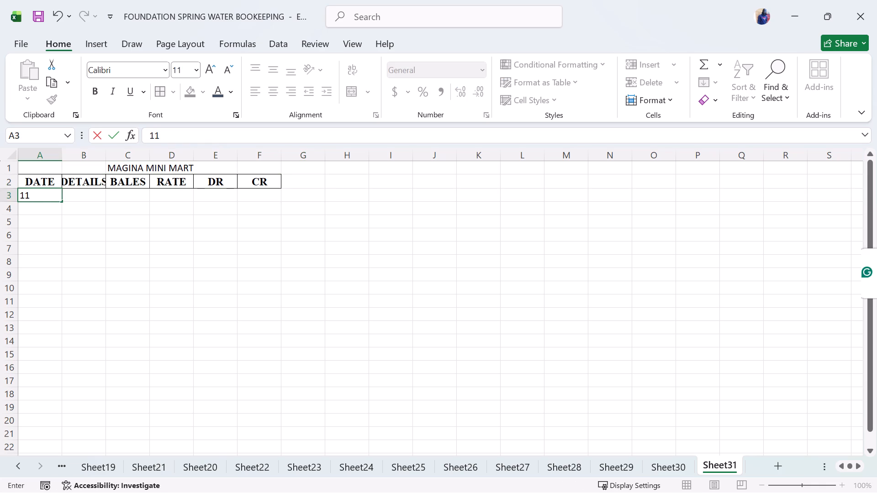
key(slash)
key(3)
text(/2025)
key(BackSpace)
key(6)
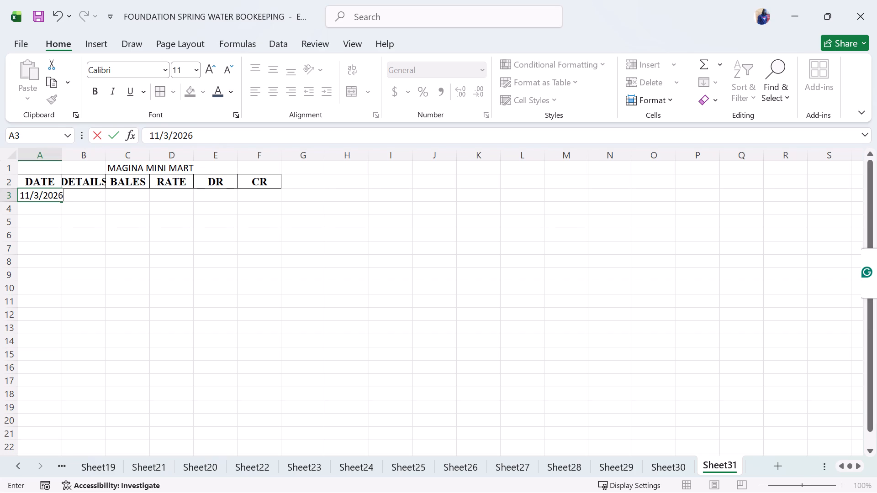
click(70, 185)
Fit the widths of the DATE and DETAILS columns to their contents.
double_click(66, 156)
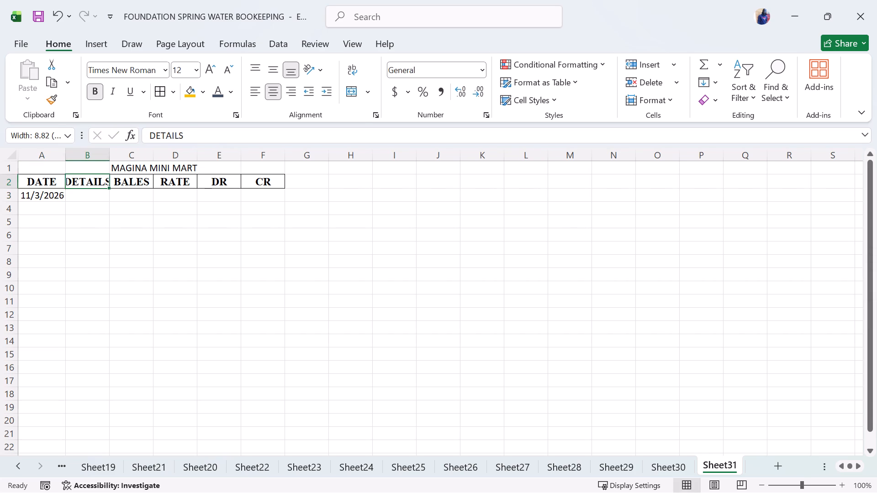
double_click(109, 150)
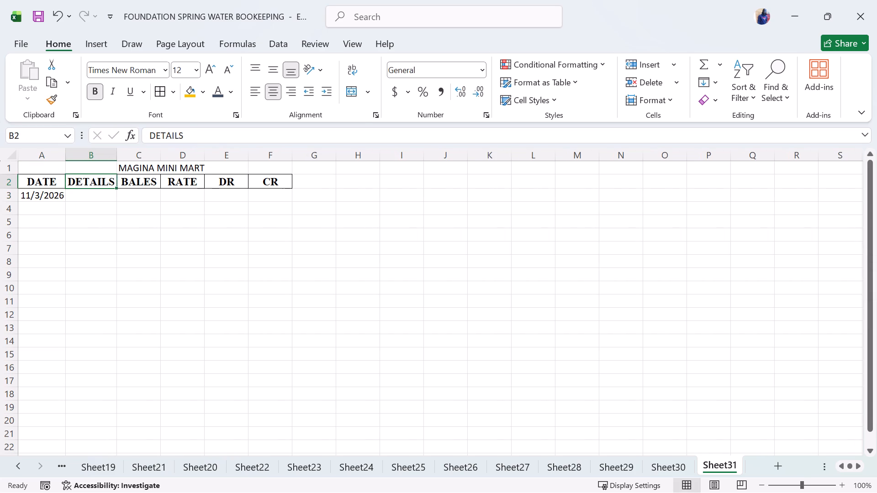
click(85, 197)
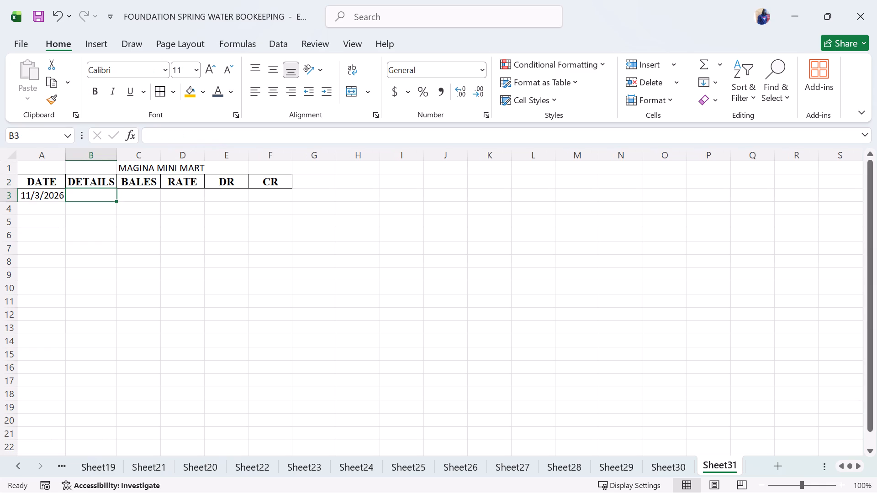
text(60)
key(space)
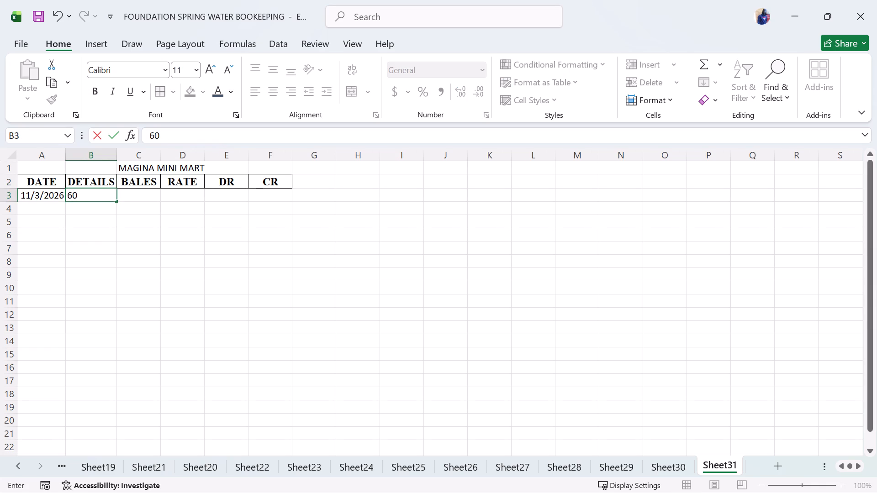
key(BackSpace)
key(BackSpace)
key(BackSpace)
Enter "500 ml Bales" in B3 under DETAILS and refit the column width to it.
text(500 BALES)
key(space)
key(BackSpace)
key(BackSpace)
key(BackSpace)
key(BackSpace)
key(BackSpace)
key(BackSpace)
key(BackSpace)
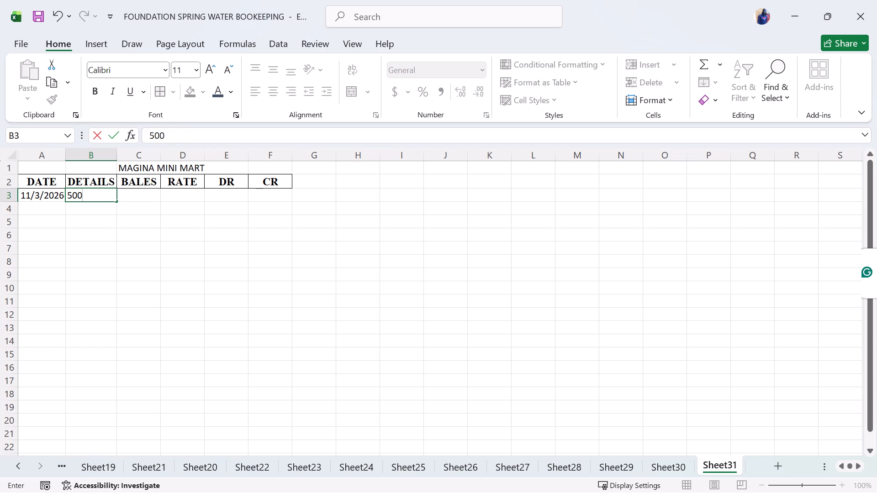
key(space)
text(ml)
key(space)
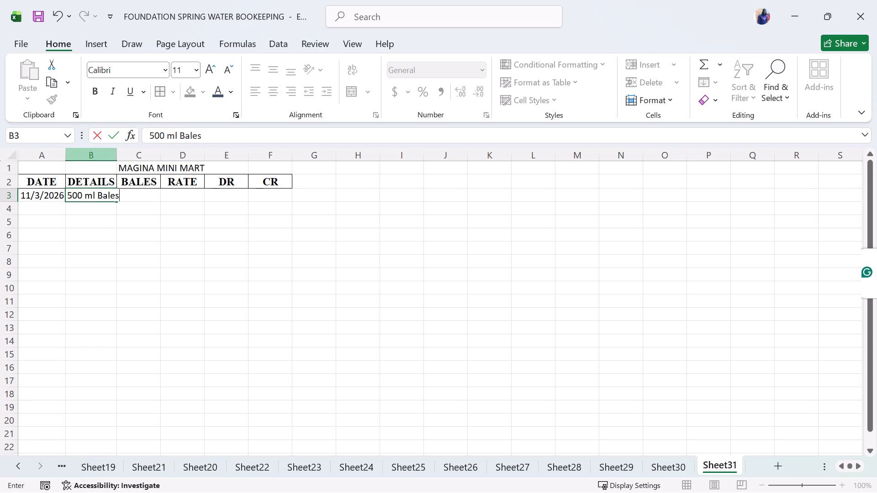
double_click(116, 156)
Enter 60 in C3 under BALES and the rate 350 in D3.
click(141, 194)
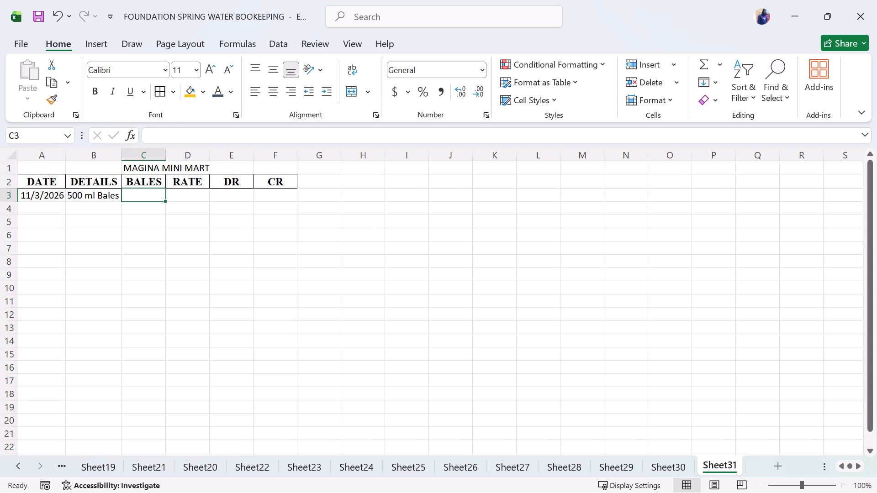
text(60)
key(BackSpace)
key(BackSpace)
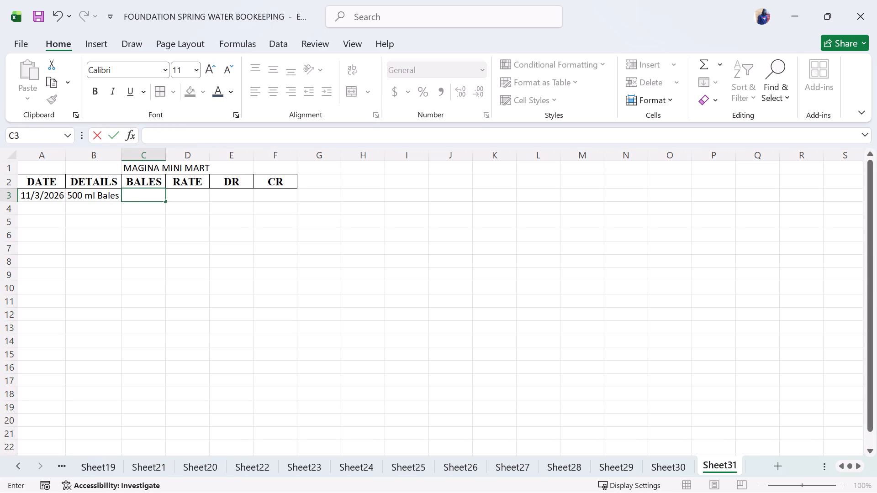
text(60)
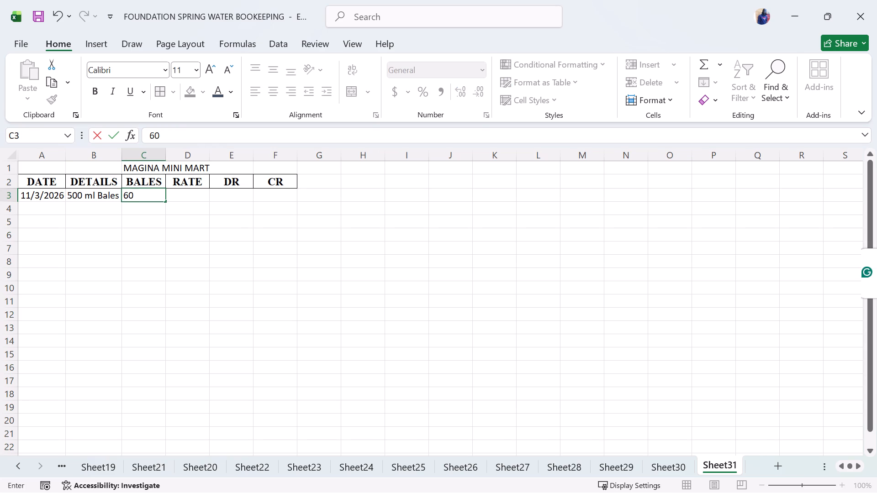
click(185, 197)
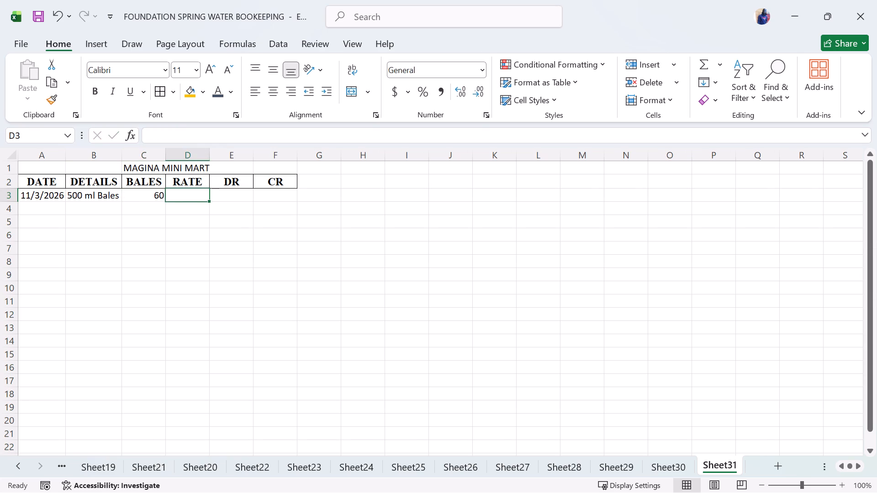
text(350)
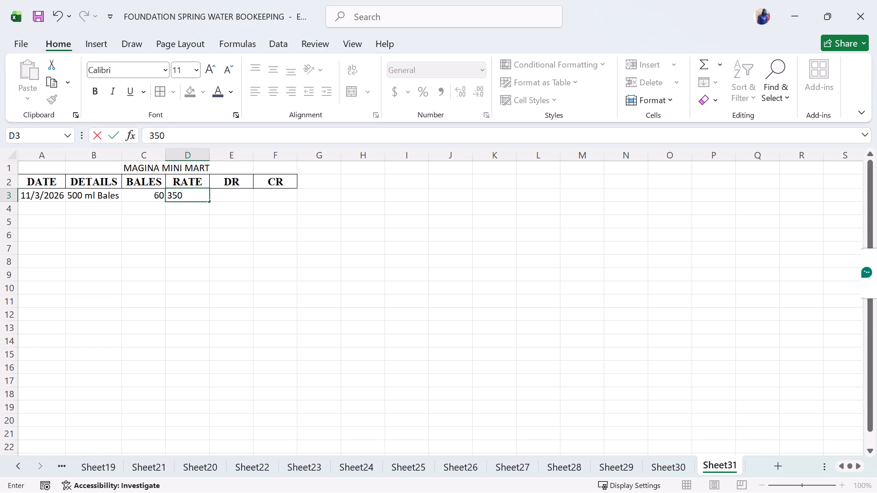
Enter the formula =C3*D3 in E3 to calculate the DR amount from the bales and rate.
click(230, 199)
click(238, 191)
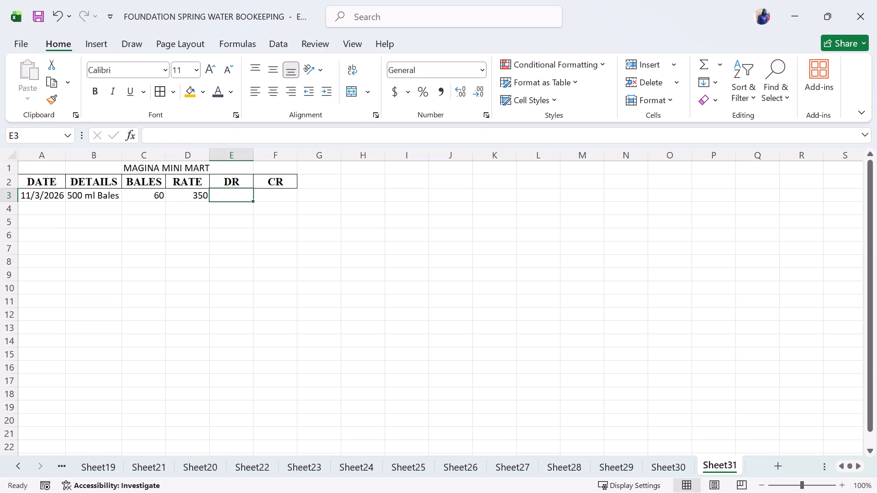
key(equal)
click(147, 196)
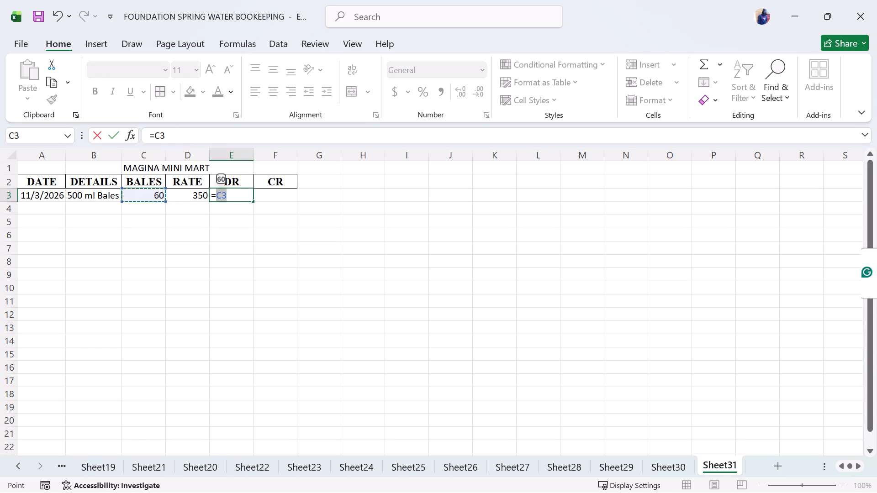
key(shift+asterisk)
click(179, 194)
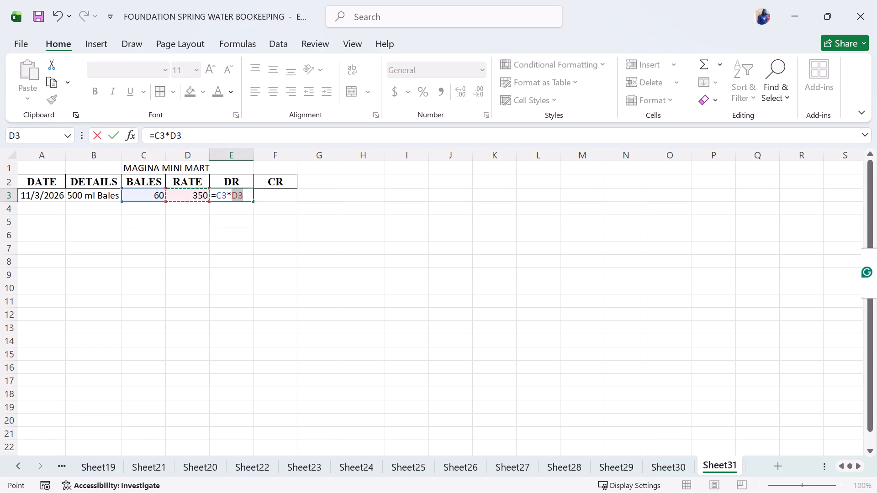
key(Return)
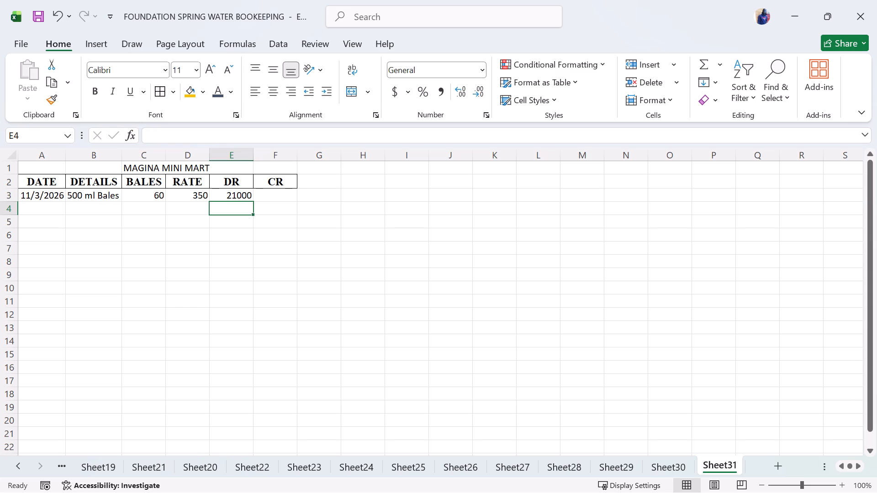
Enter the date 11/3/2026 in A4 and refit the DATE column width.
click(273, 194)
click(46, 215)
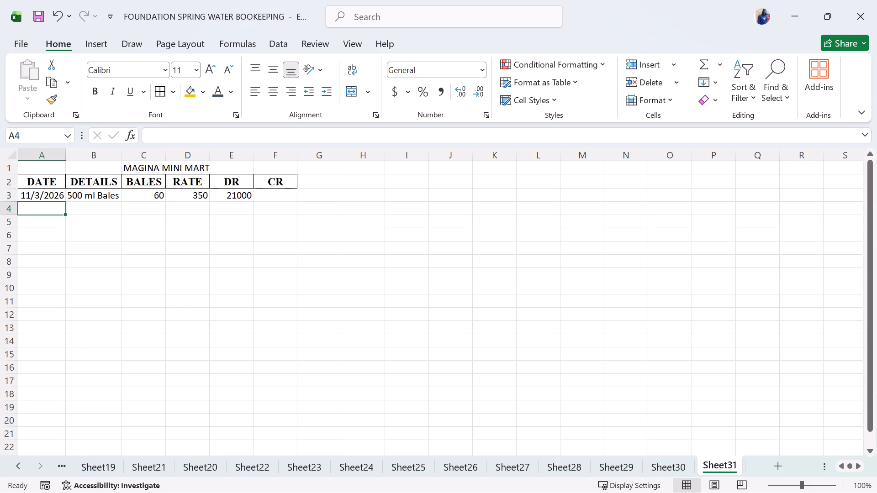
text(11)
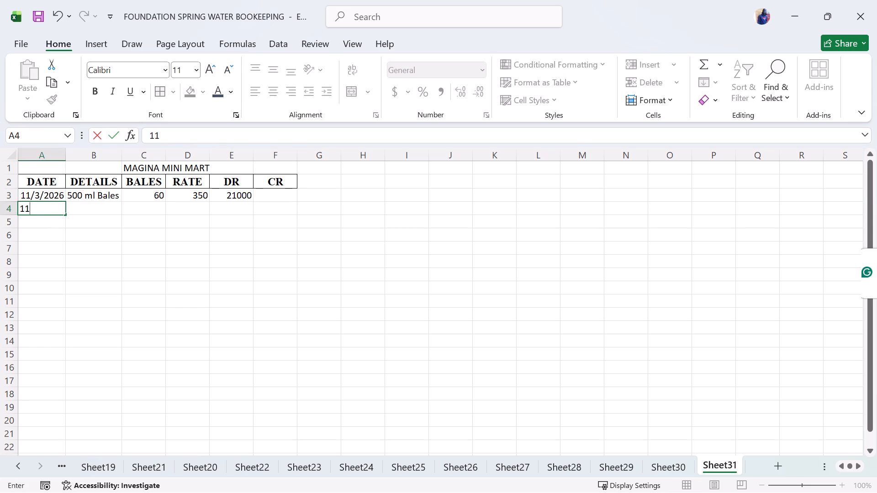
text(/3)
text(/2-)
key(BackSpace)
text(026)
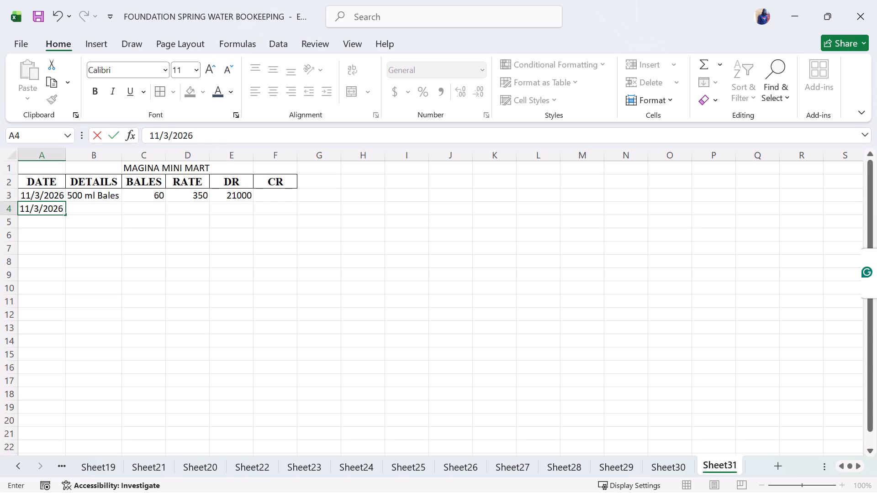
click(93, 207)
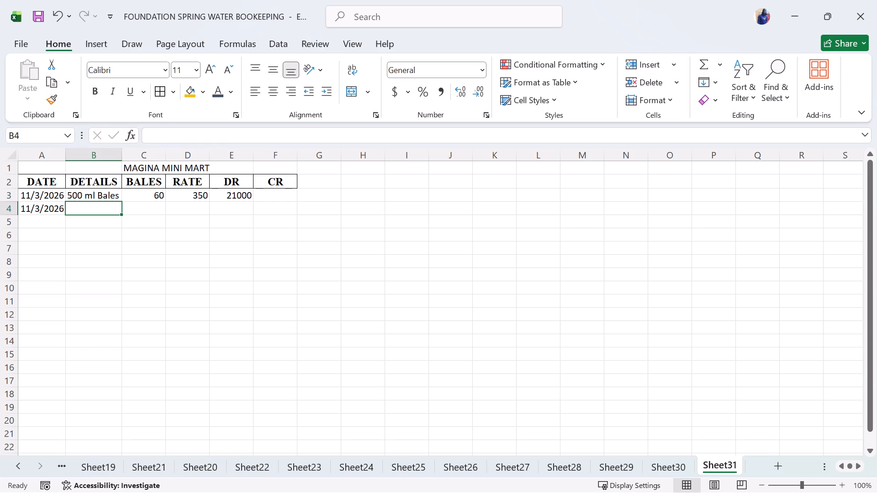
double_click(67, 152)
Enter "Payment to FWS" in B4 under DETAILS and fit the column width to it.
click(95, 203)
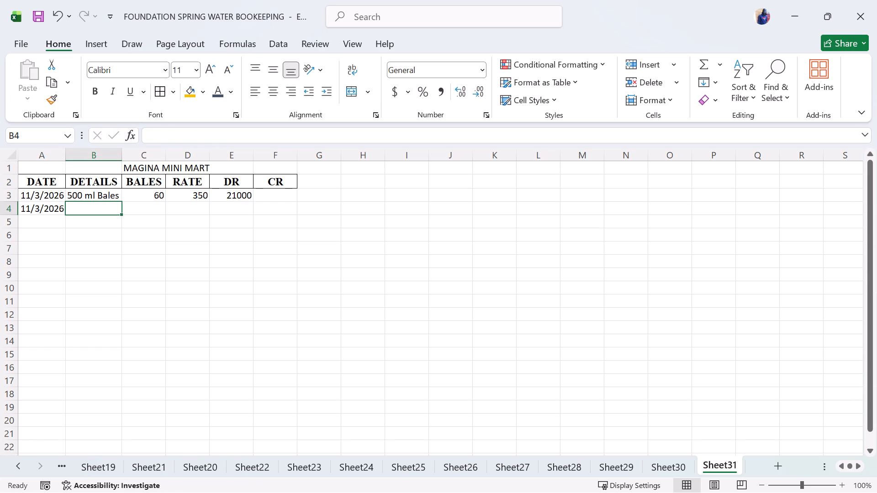
click(91, 208)
key(BackSpace)
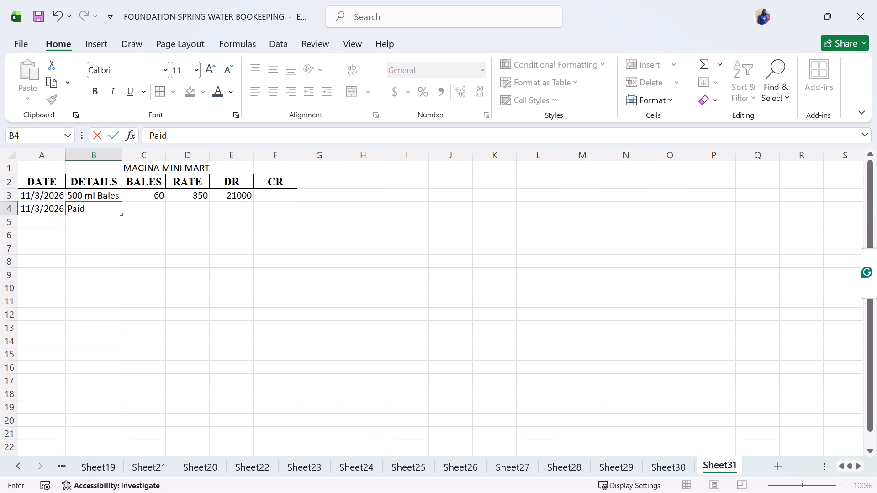
key(BackSpace)
key(BackSpace)
key(BackSpace)
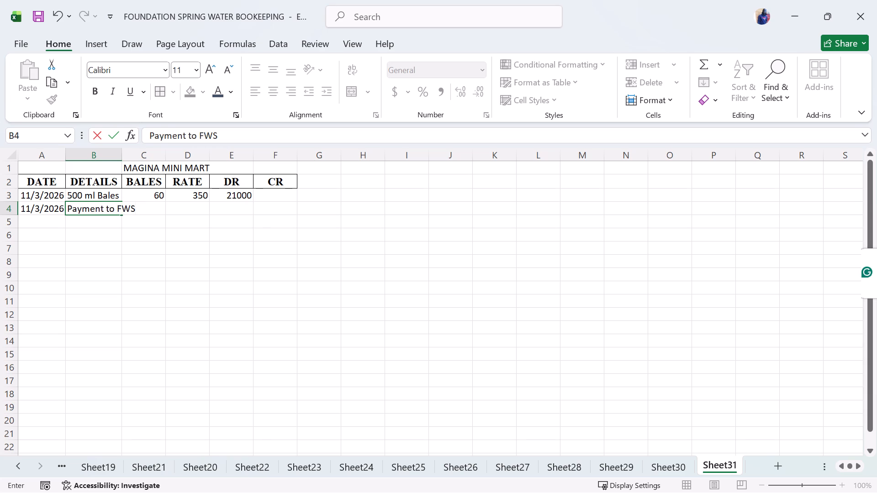
click(128, 157)
double_click(120, 152)
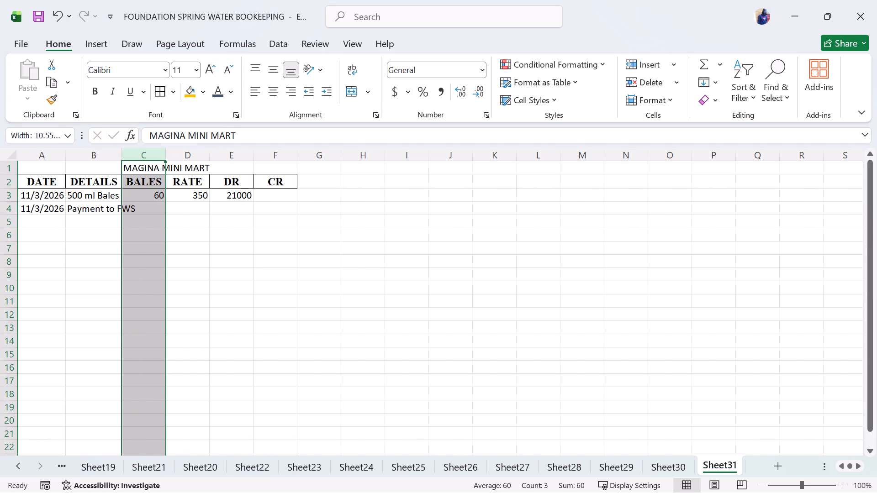
click(146, 209)
click(159, 206)
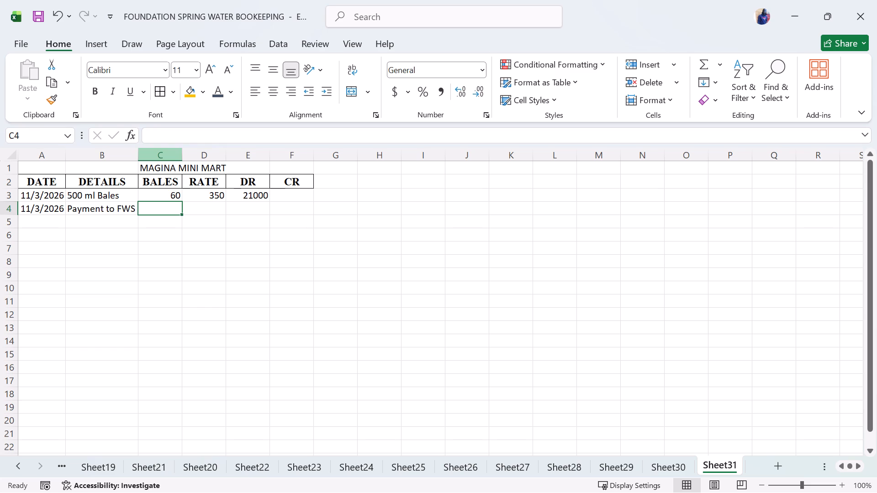
click(163, 210)
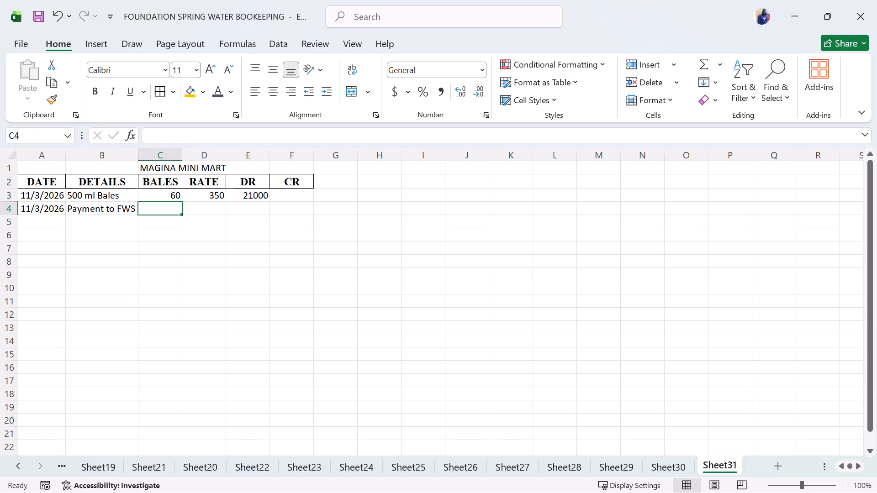
Correct the text in B4 to "Payment to FSW".
double_click(130, 208)
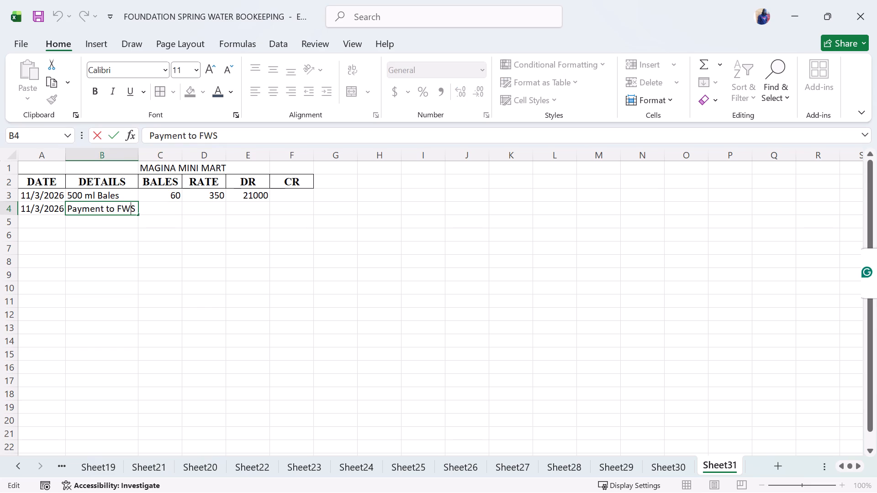
key(BackSpace)
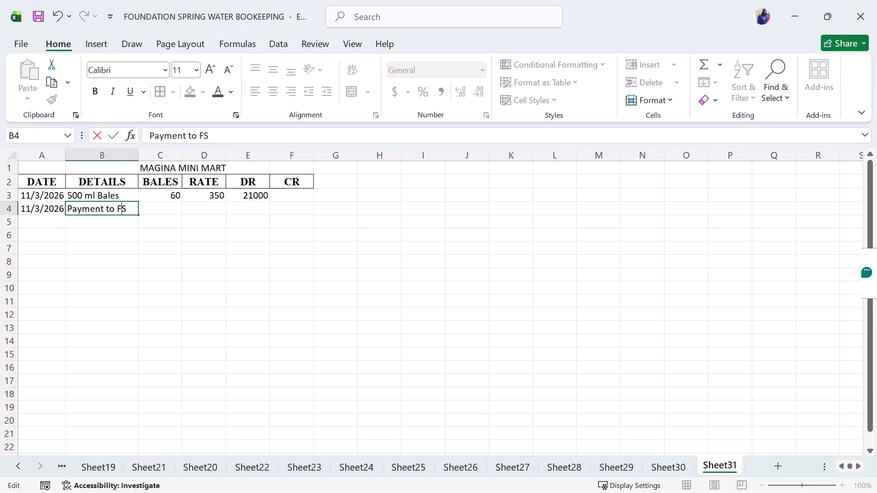
click(127, 208)
key(w)
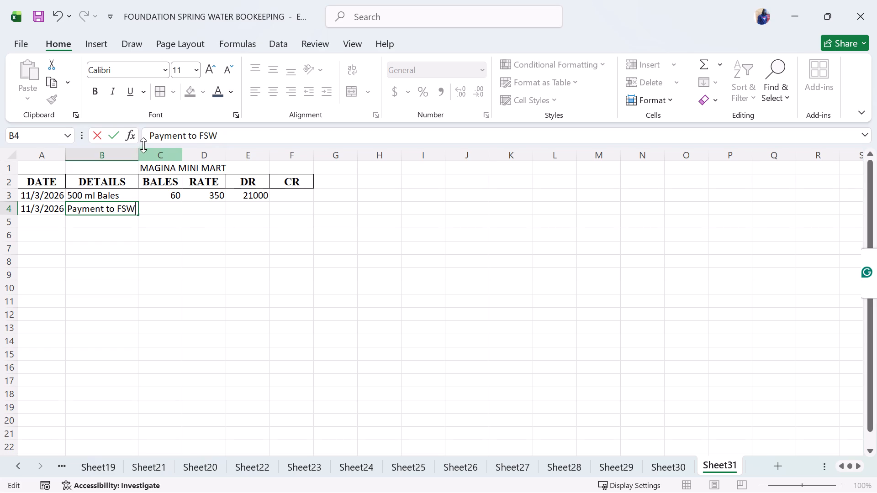
click(124, 176)
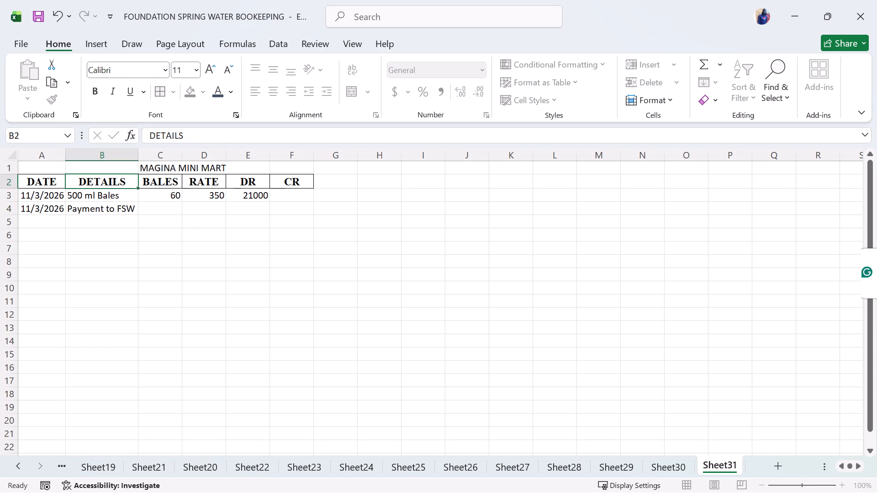
Add a right border to rows 2 to 10 of each of the DATE, DETAILS, BALES and RATE columns.
drag(58, 187, 51, 293)
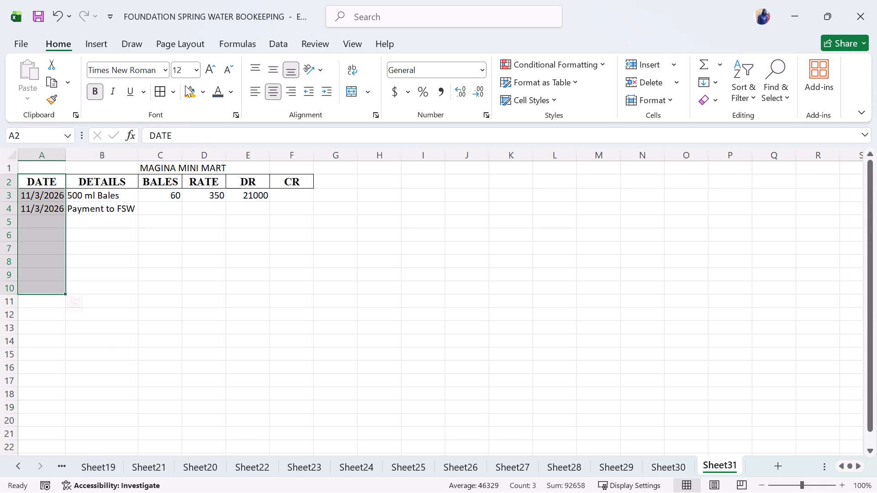
click(175, 88)
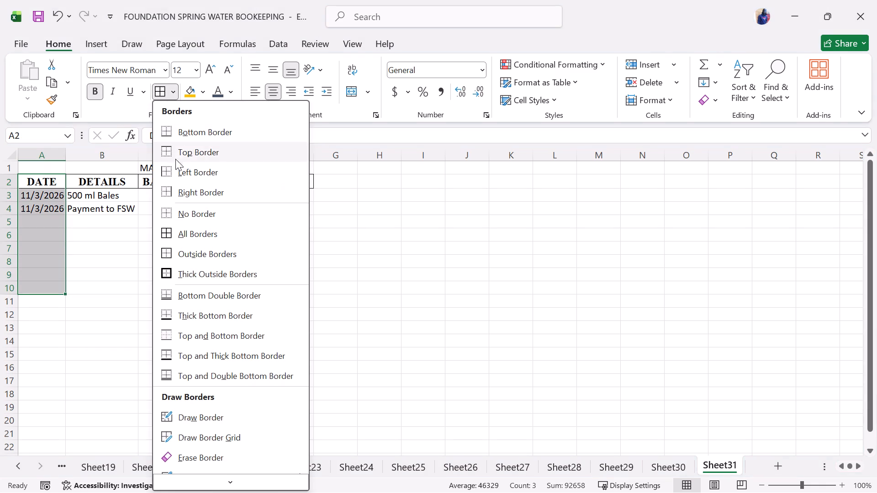
click(173, 185)
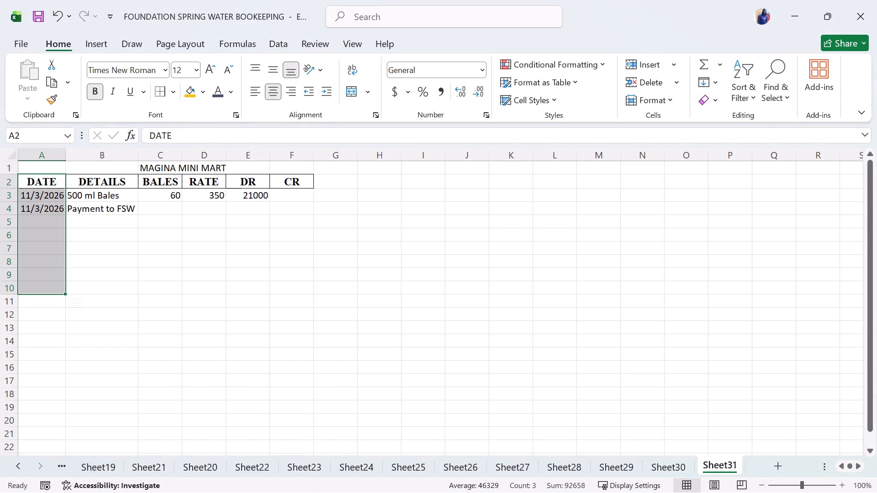
drag(99, 185, 93, 285)
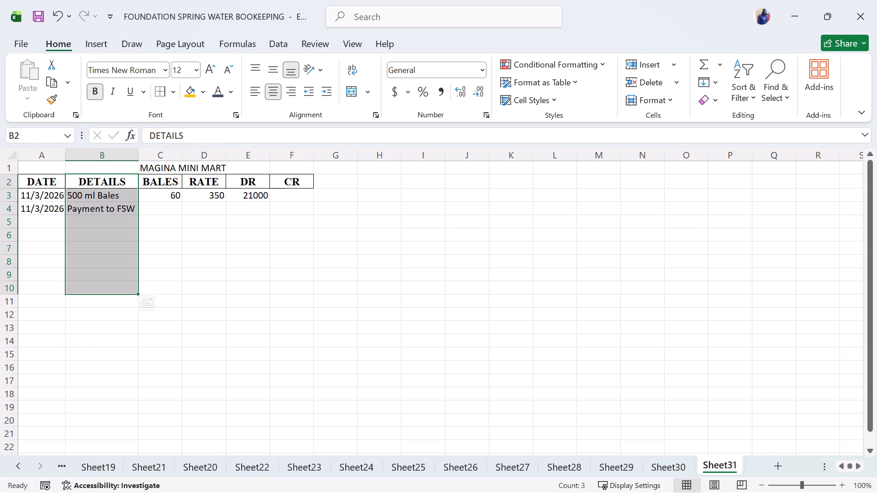
click(158, 91)
drag(162, 184, 160, 198)
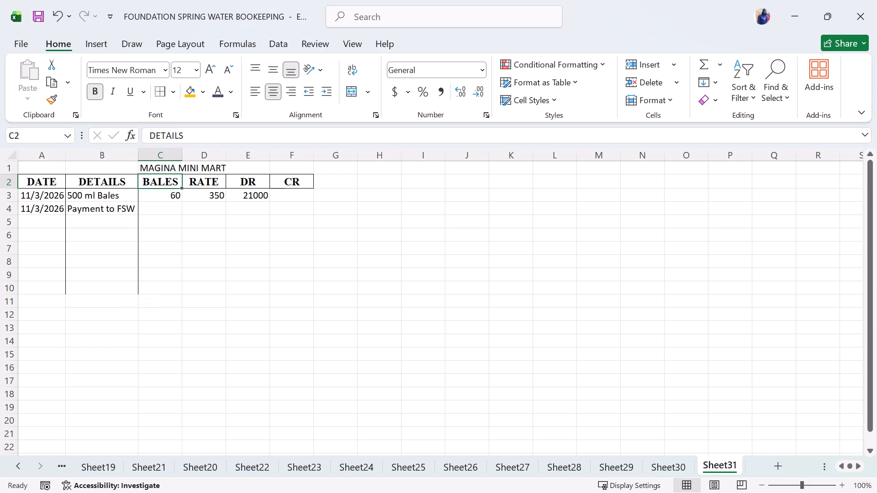
drag(160, 198, 158, 289)
click(158, 99)
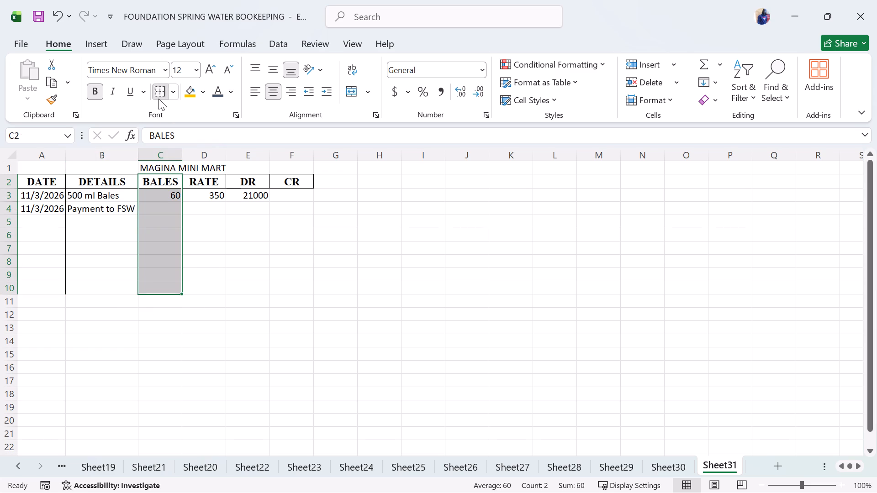
drag(209, 178, 202, 278)
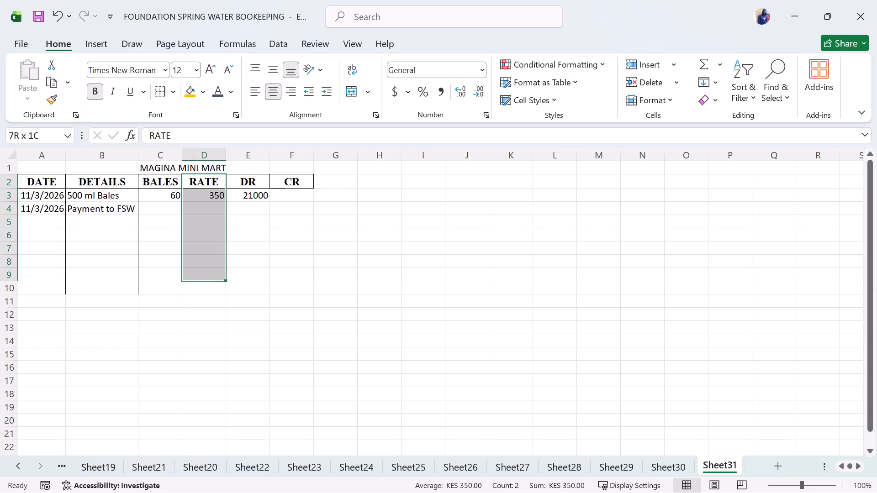
drag(202, 278, 202, 288)
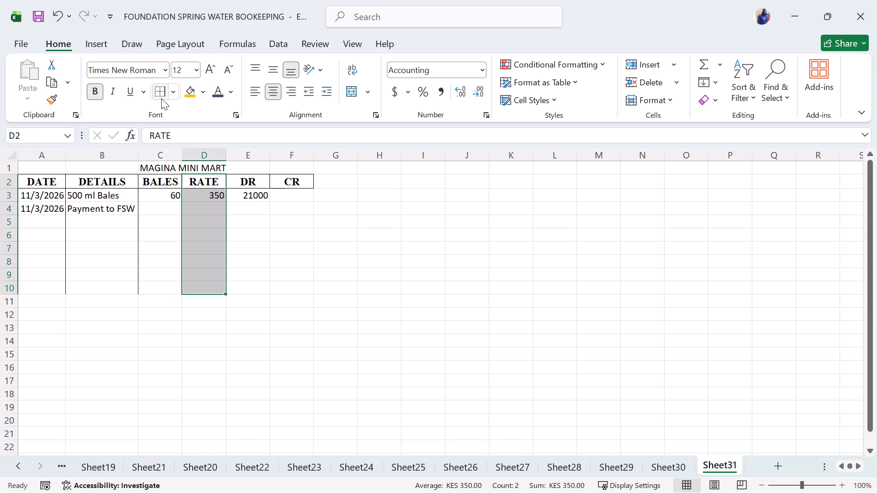
click(161, 98)
Add a right border to rows 2 to 10 of the DR and CR columns.
click(253, 179)
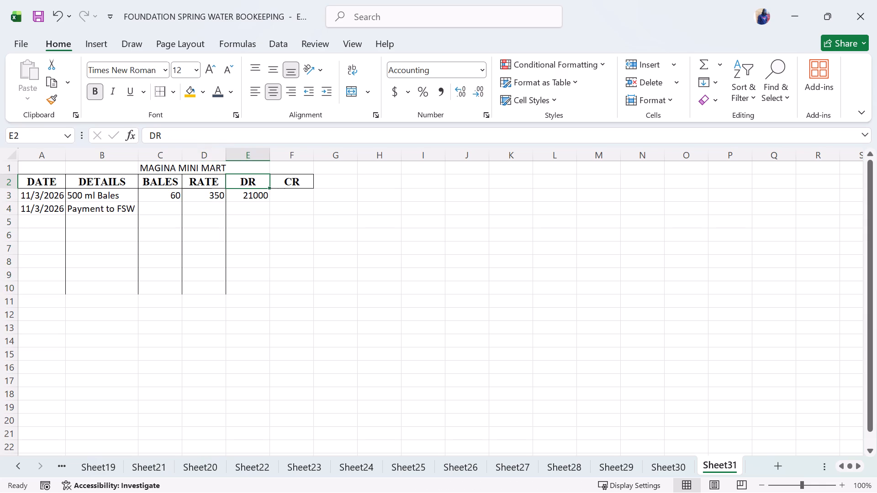
drag(253, 179, 249, 286)
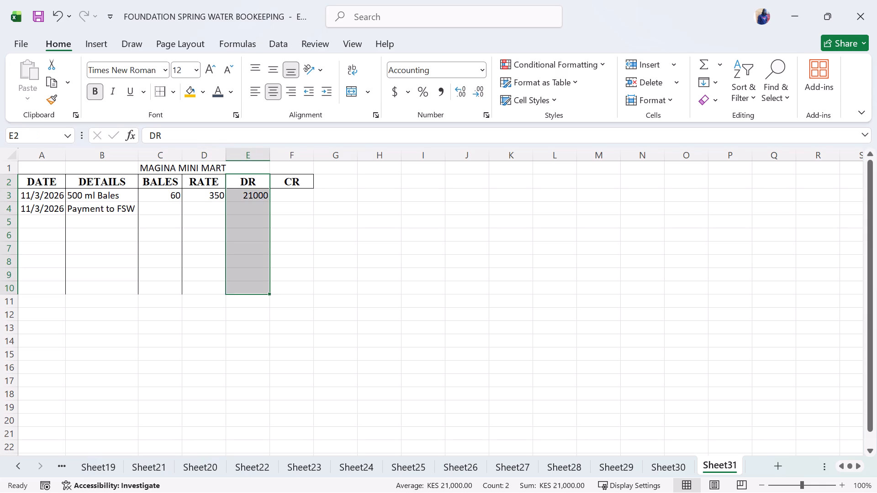
click(160, 93)
drag(298, 180, 297, 291)
click(158, 94)
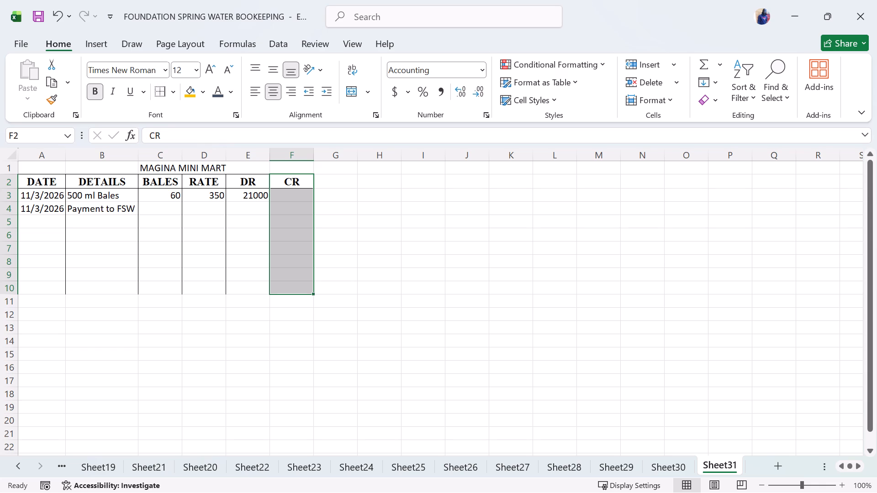
click(313, 204)
click(291, 206)
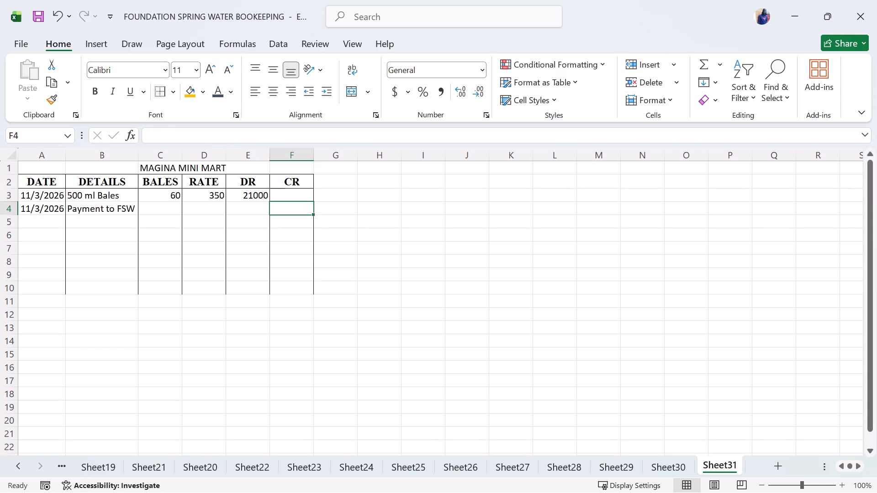
Add a bottom border to A10:F10 to close off the ledger table.
drag(53, 283, 281, 284)
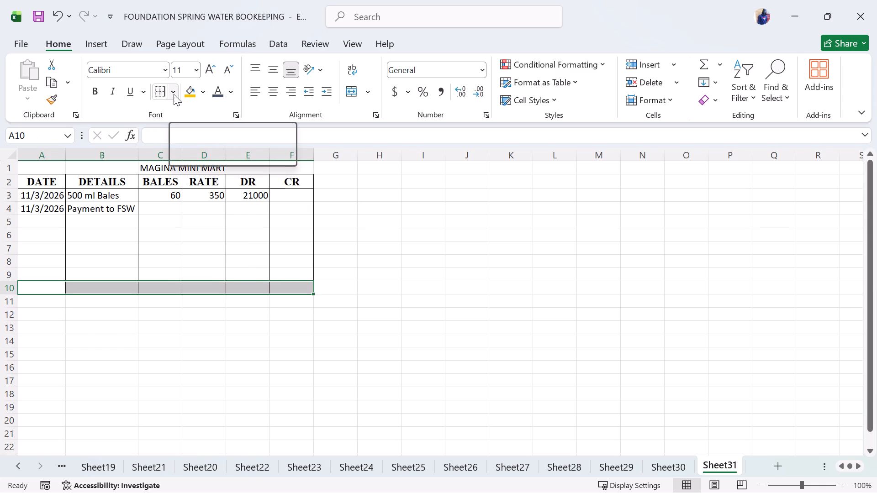
click(174, 94)
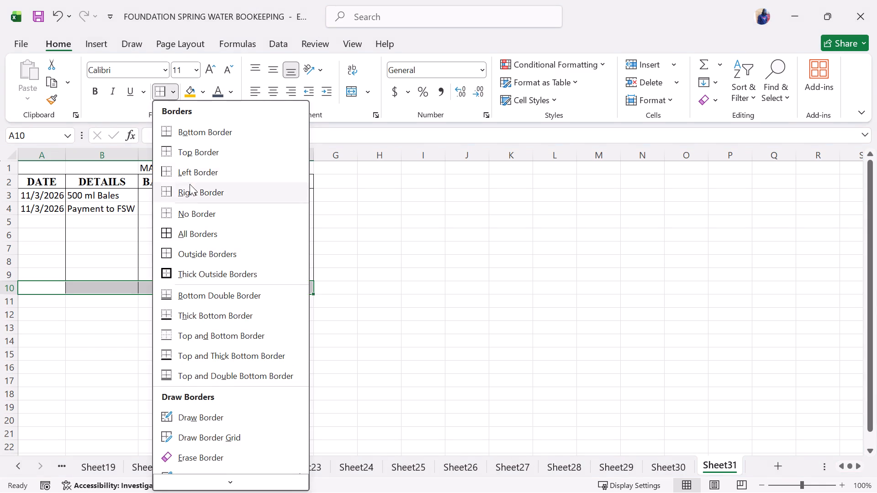
click(197, 134)
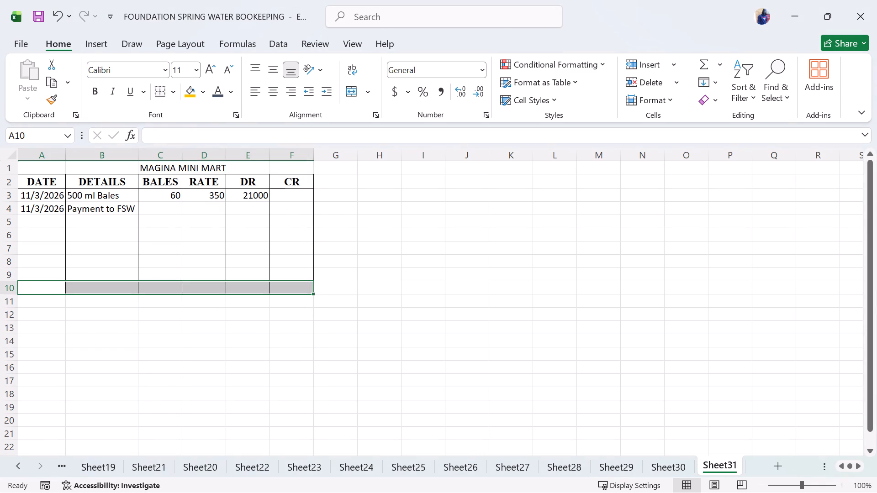
click(238, 224)
click(165, 212)
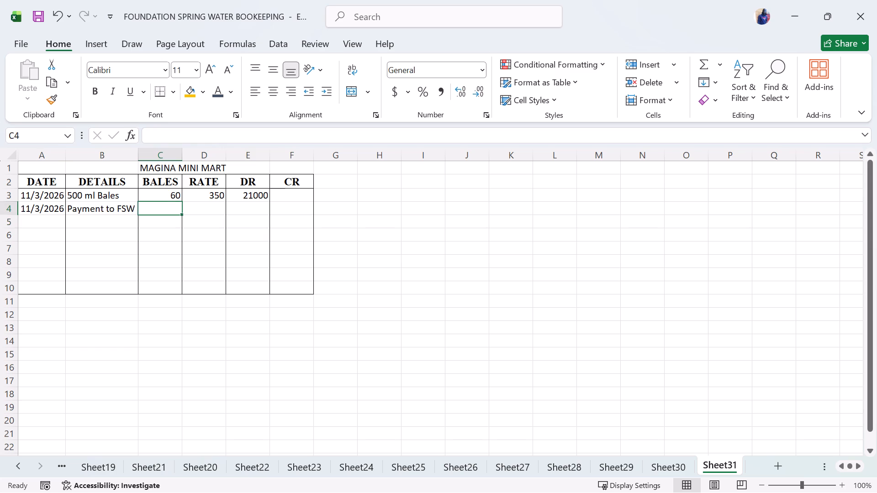
Enter 21000 under CR in F4 for the Payment to FSW row.
click(244, 209)
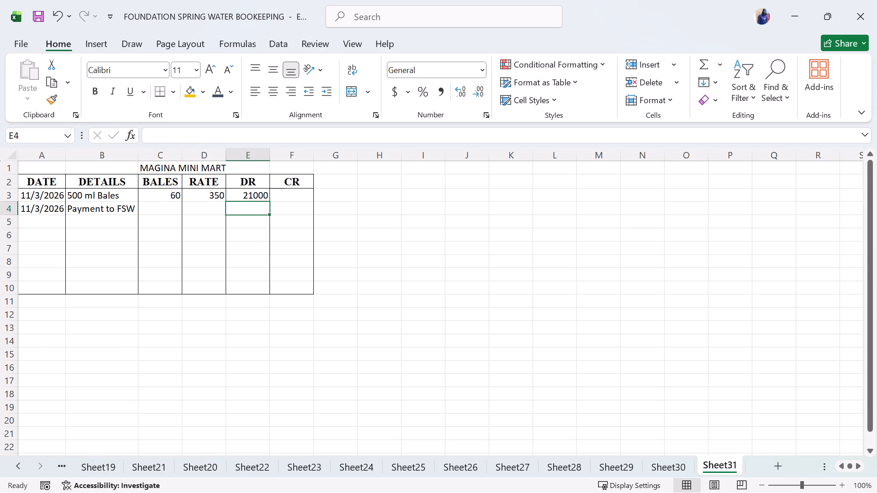
click(280, 208)
click(254, 209)
click(290, 209)
text(21000)
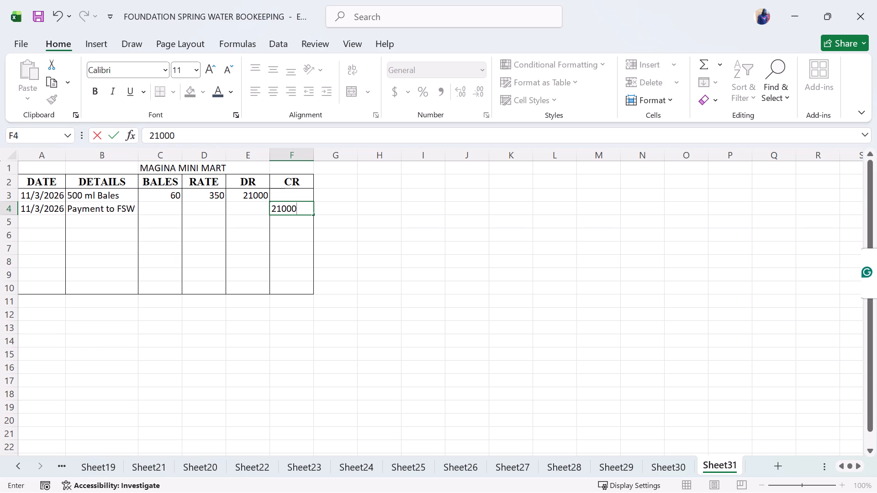
key(ctrl+a)
click(159, 191)
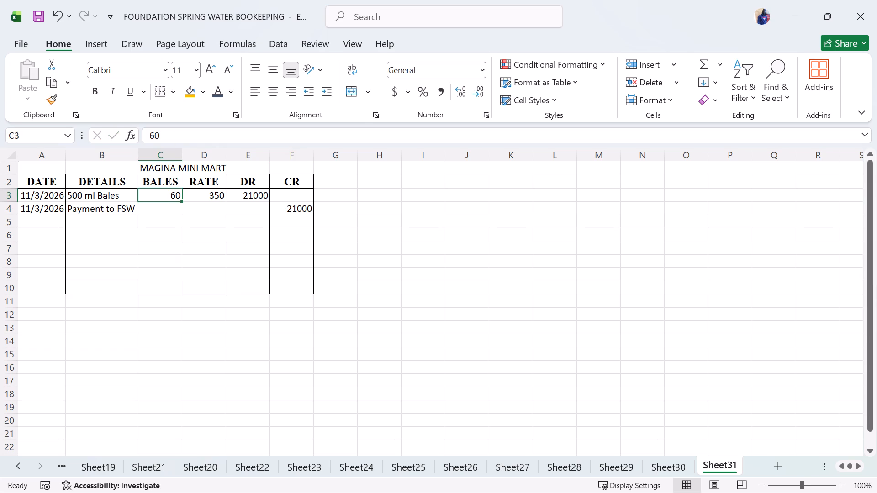
Set the font of the filled ledger range A1:F4 to Times New Roman, size 12.
key(ctrl+a)
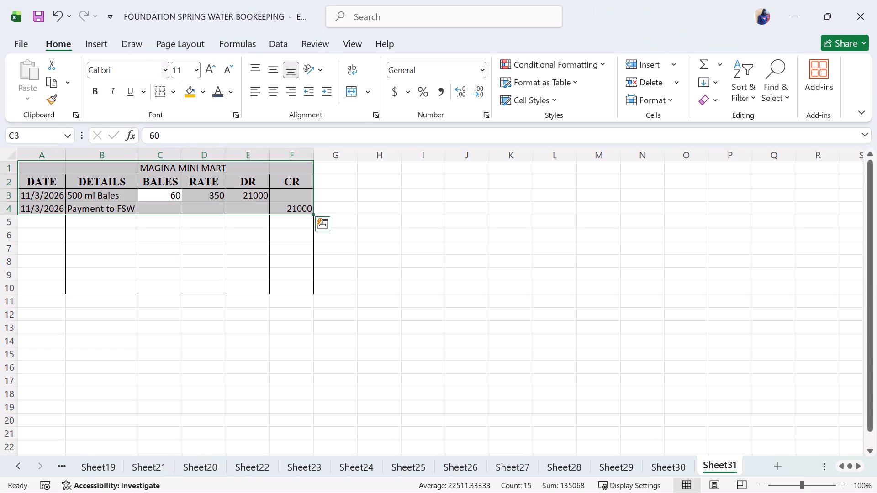
click(167, 70)
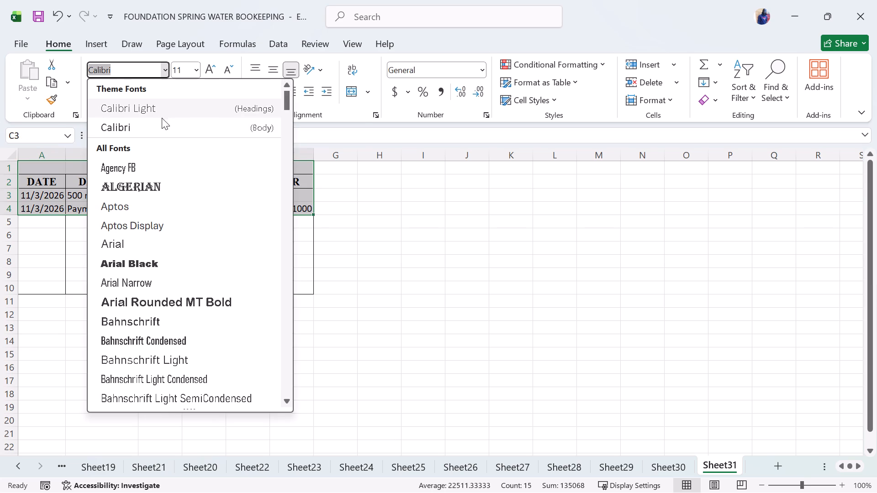
text(TIMES)
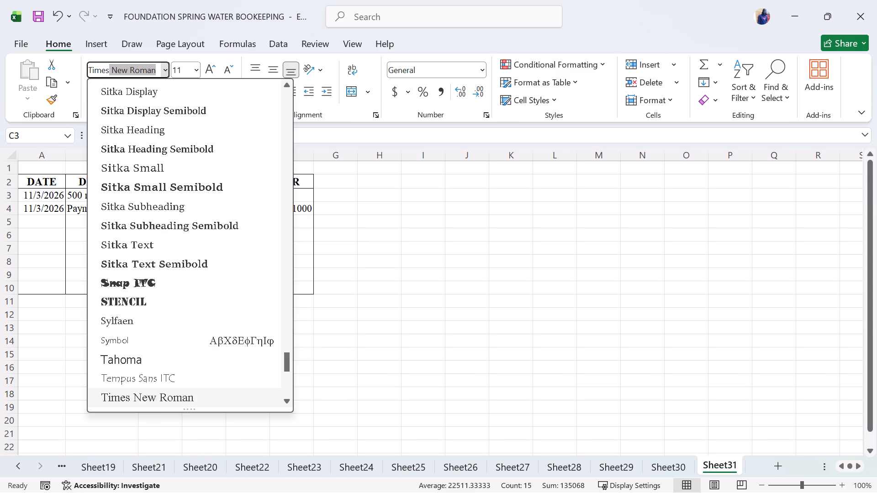
click(162, 394)
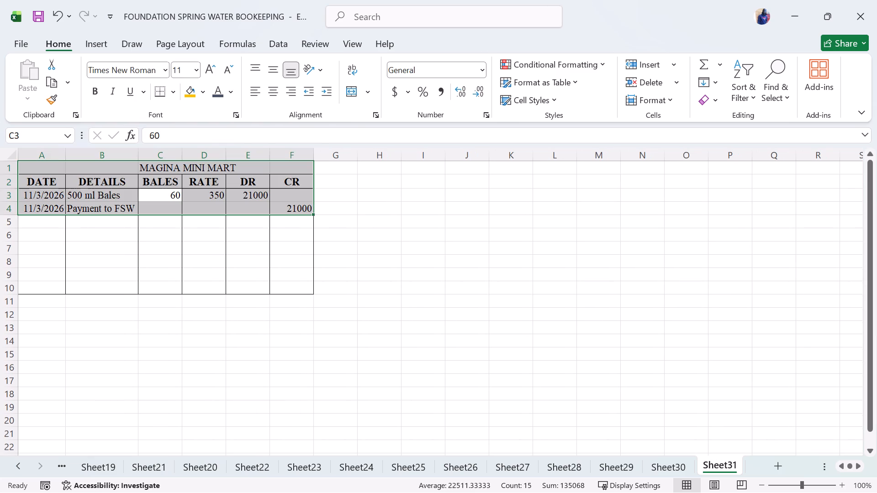
click(191, 75)
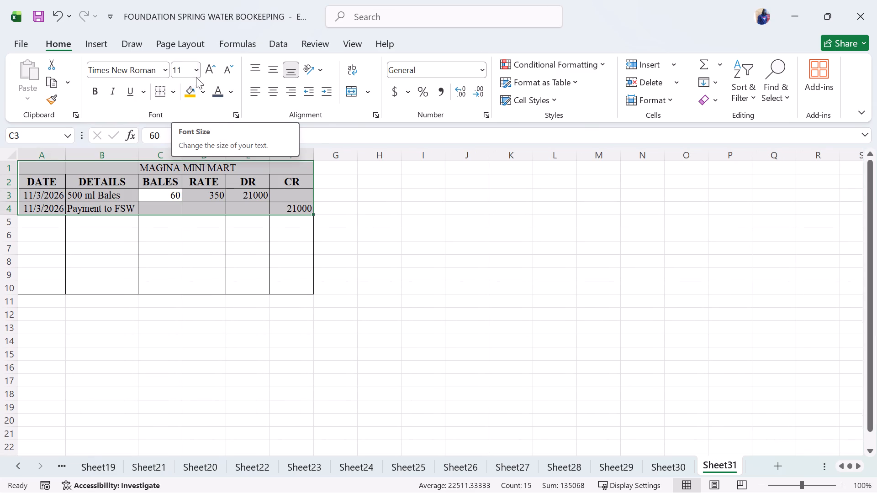
click(196, 69)
click(184, 156)
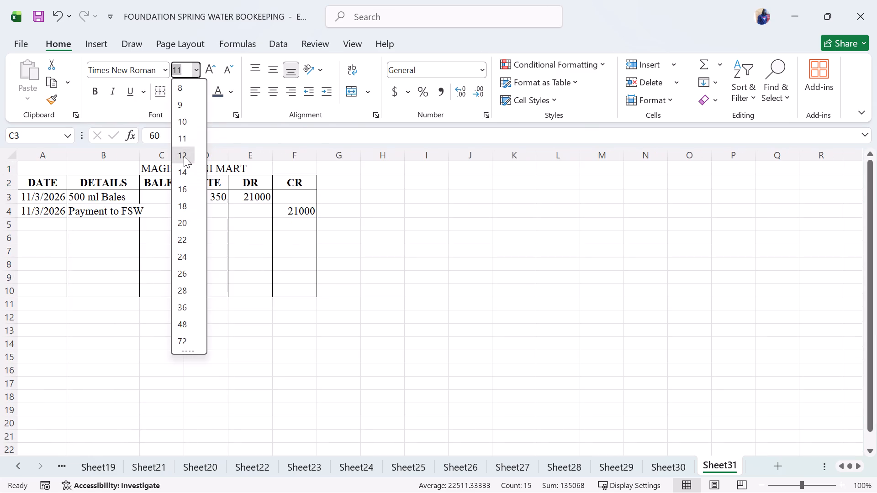
click(199, 191)
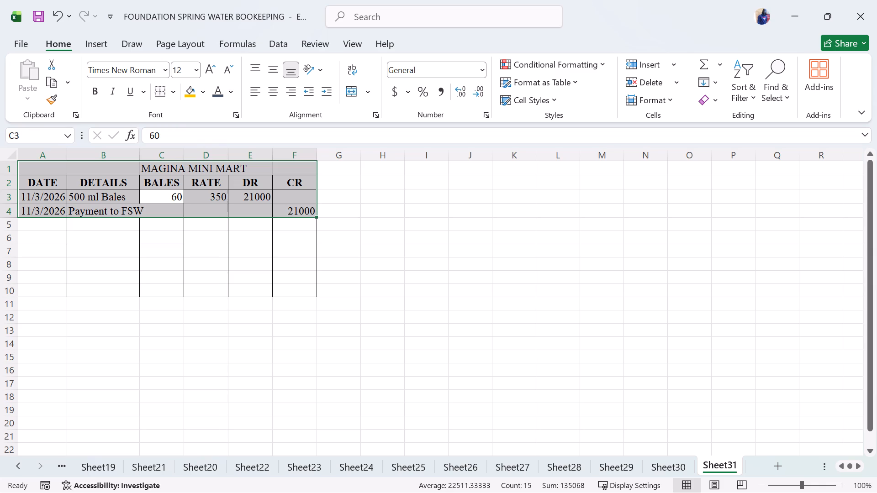
Make the MAGINA MINI MART title in row 1 bold.
drag(136, 169, 237, 169)
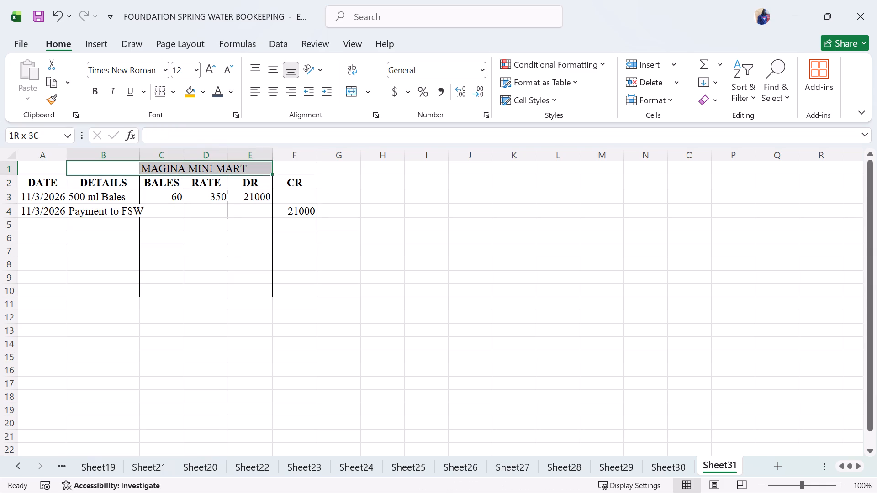
drag(237, 169, 241, 168)
key(ctrl+b)
click(357, 201)
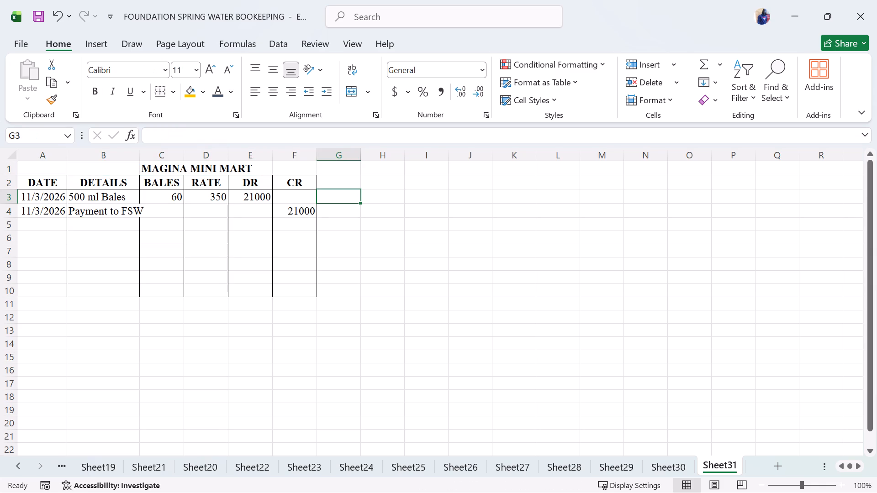
Fit the DETAILS column width to its contents.
click(183, 236)
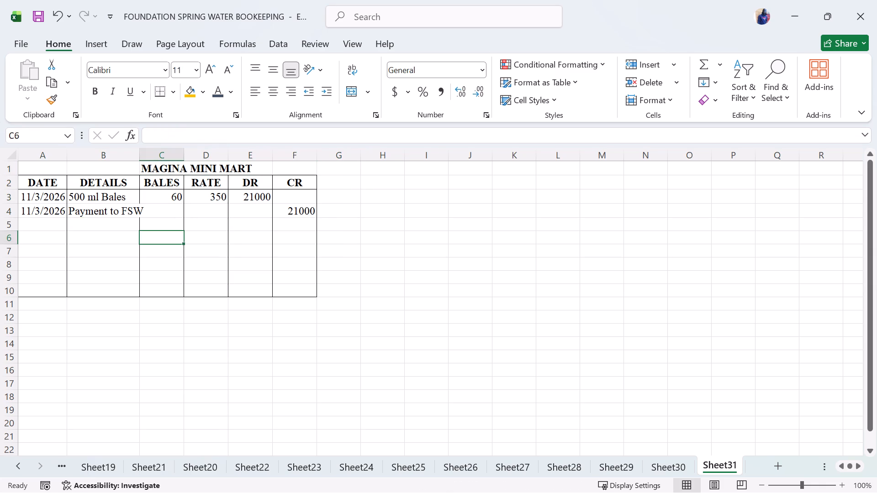
double_click(139, 152)
click(206, 184)
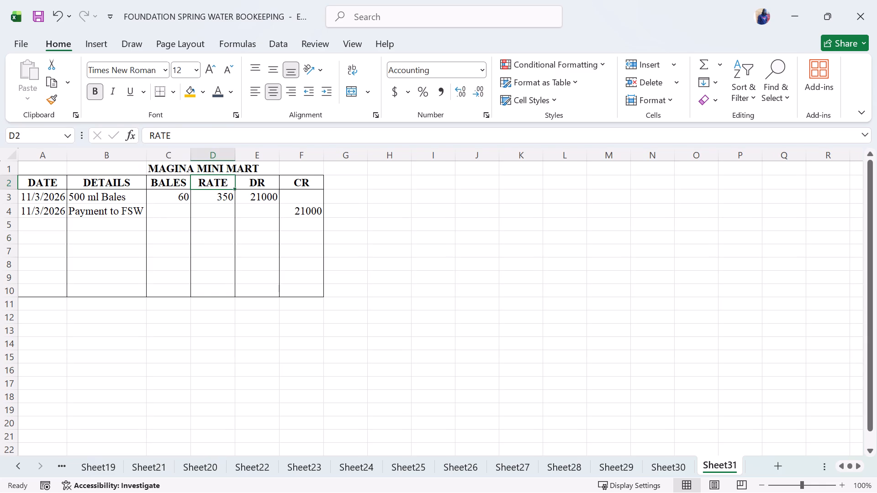
click(182, 193)
Centre the contents of the BALES, DETAILS, RATE, DR and CR columns horizontally.
click(176, 156)
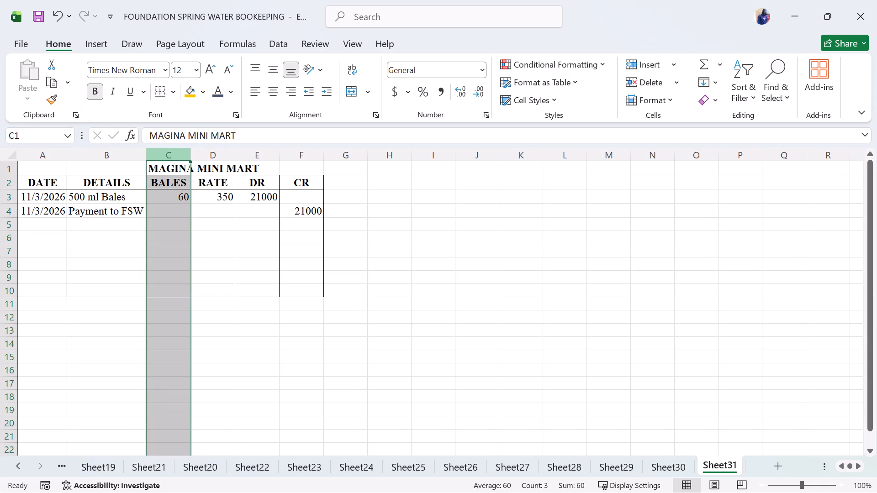
click(270, 85)
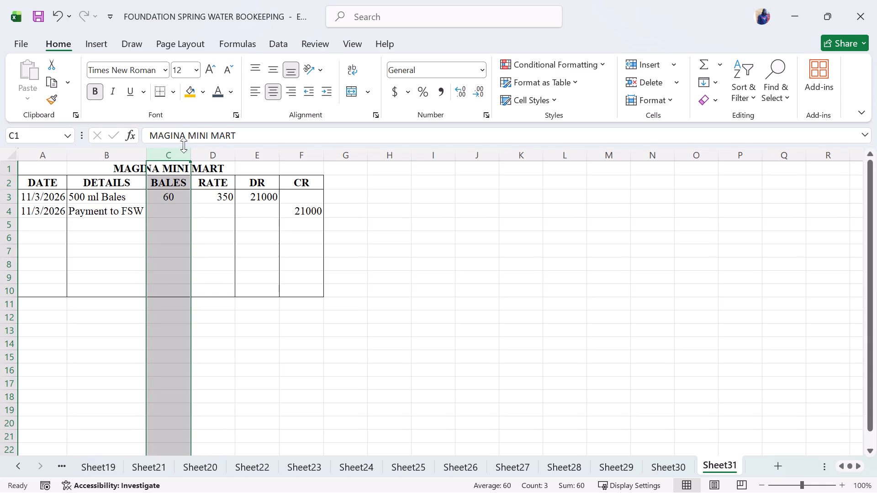
click(118, 158)
click(271, 94)
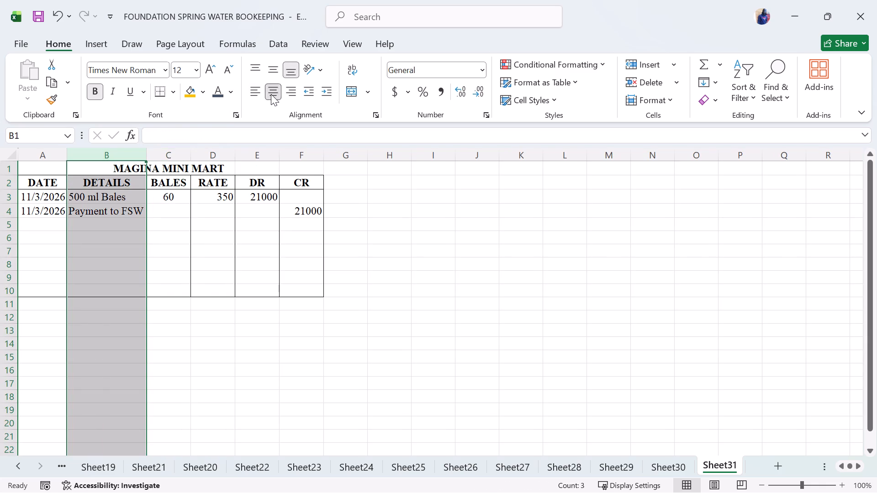
click(225, 168)
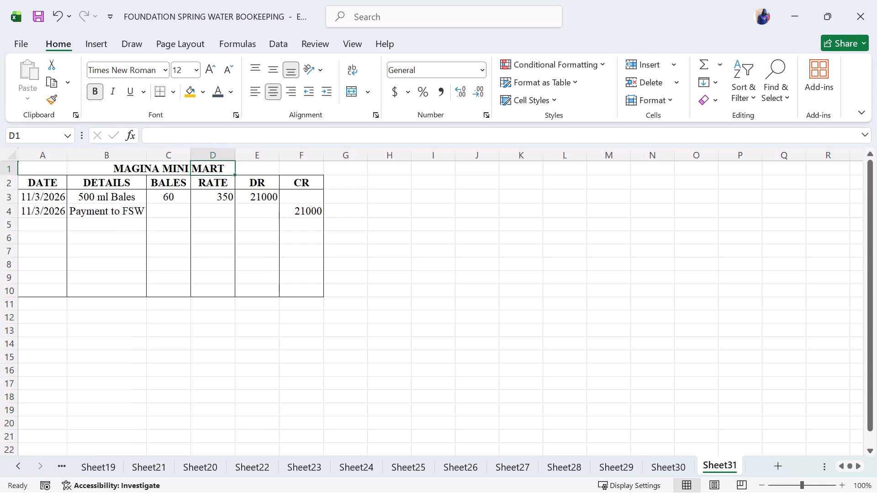
click(224, 162)
click(224, 160)
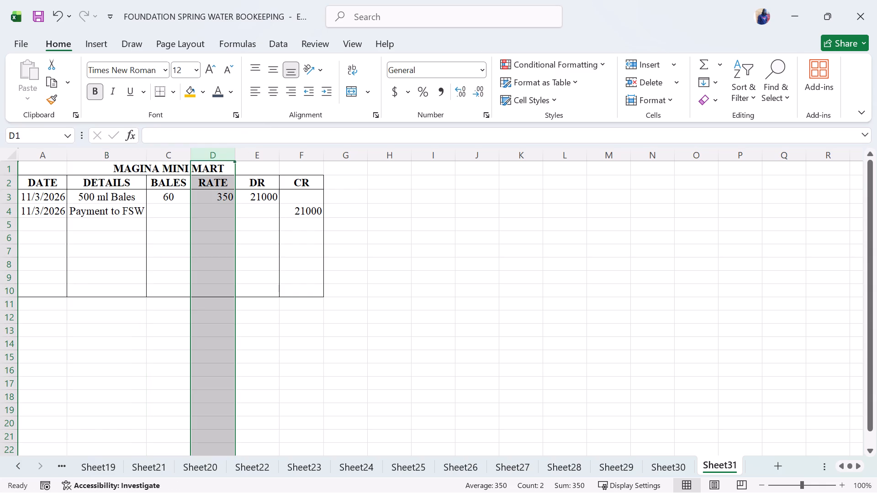
click(274, 92)
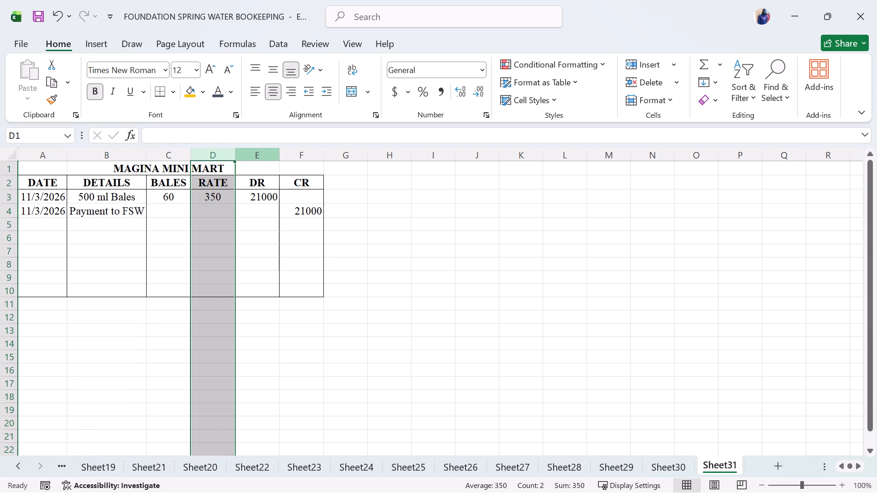
click(262, 157)
click(272, 92)
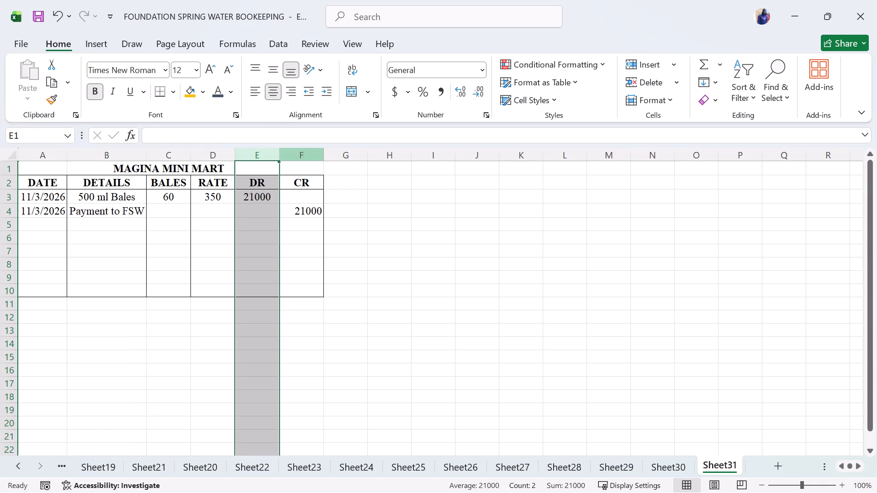
click(305, 156)
click(277, 94)
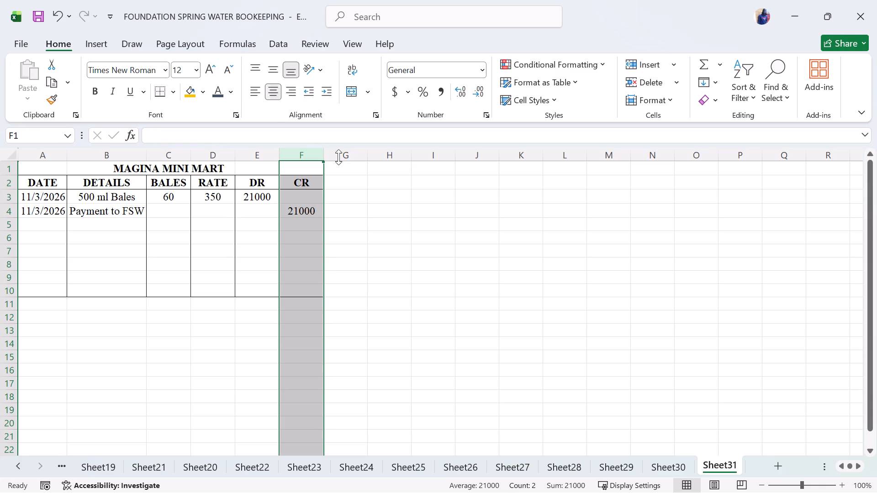
click(386, 212)
Format the rate, DR and CR amounts in D3:F4 as Accounting with the KES currency symbol.
drag(205, 198, 211, 203)
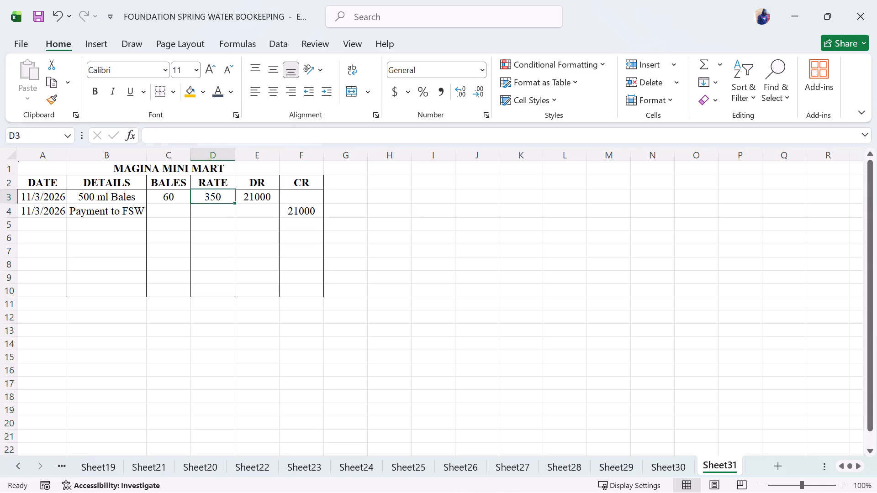
drag(211, 203, 310, 215)
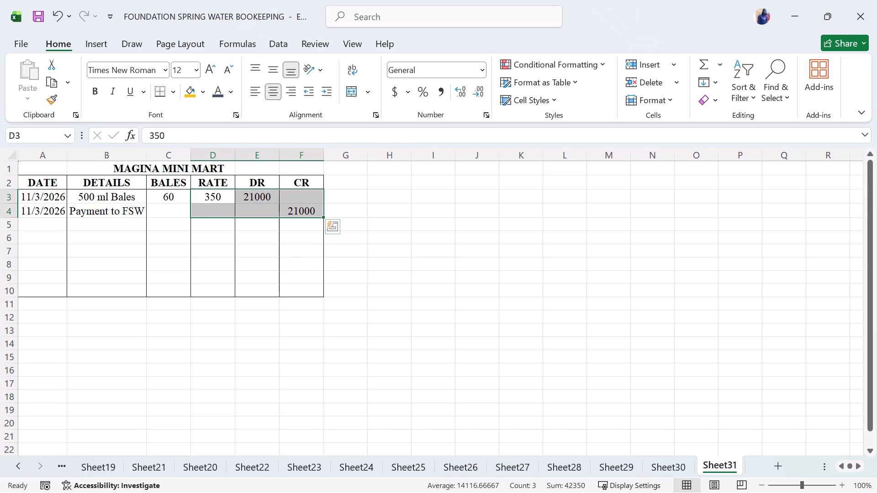
click(409, 92)
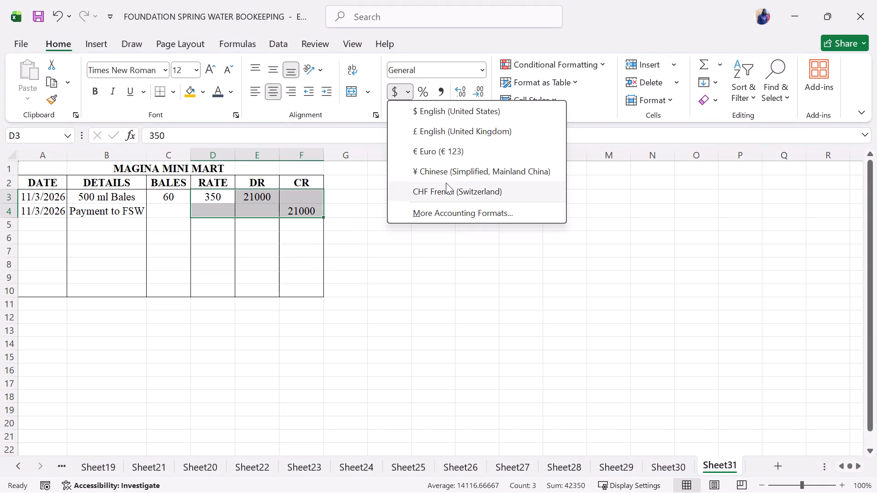
click(447, 212)
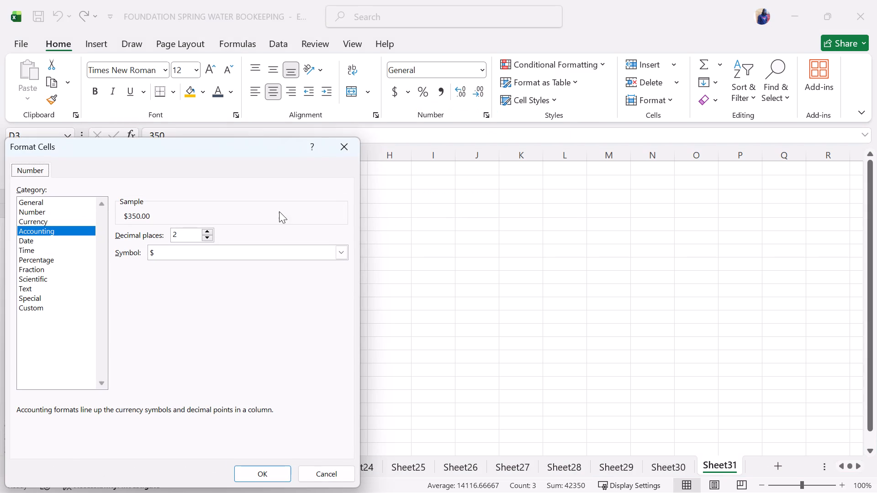
click(342, 251)
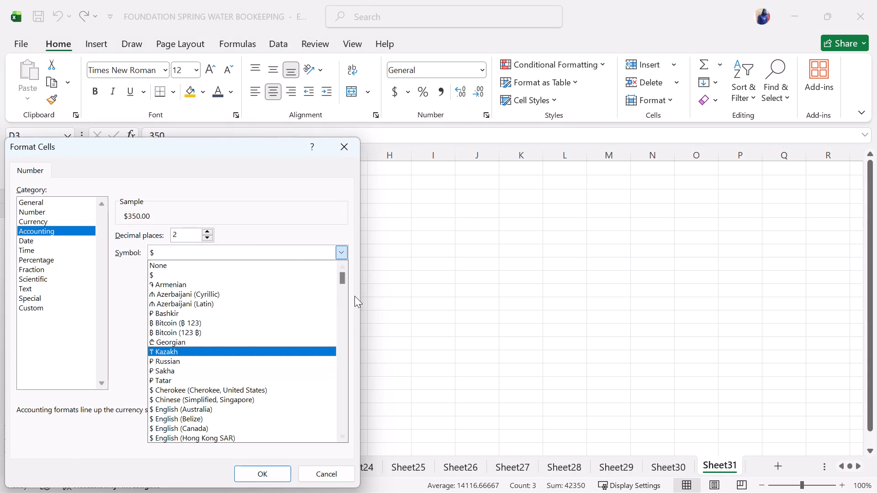
drag(340, 278, 341, 380)
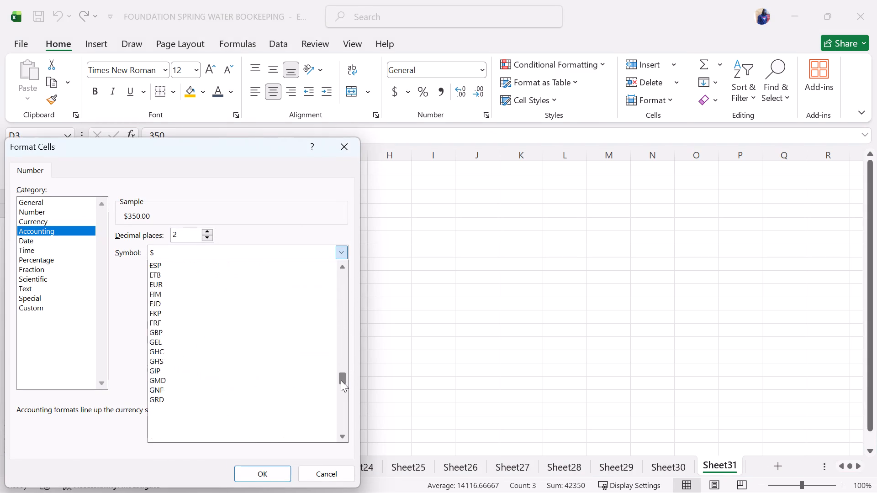
drag(341, 380, 341, 385)
click(203, 434)
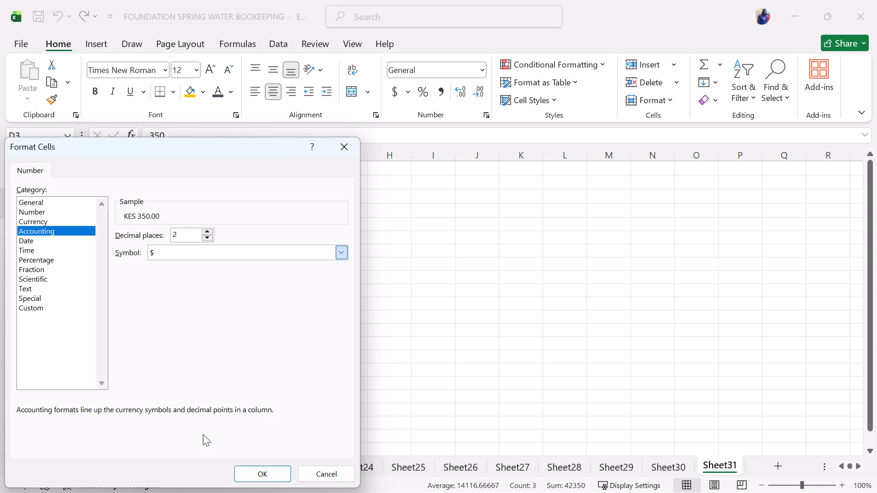
click(264, 472)
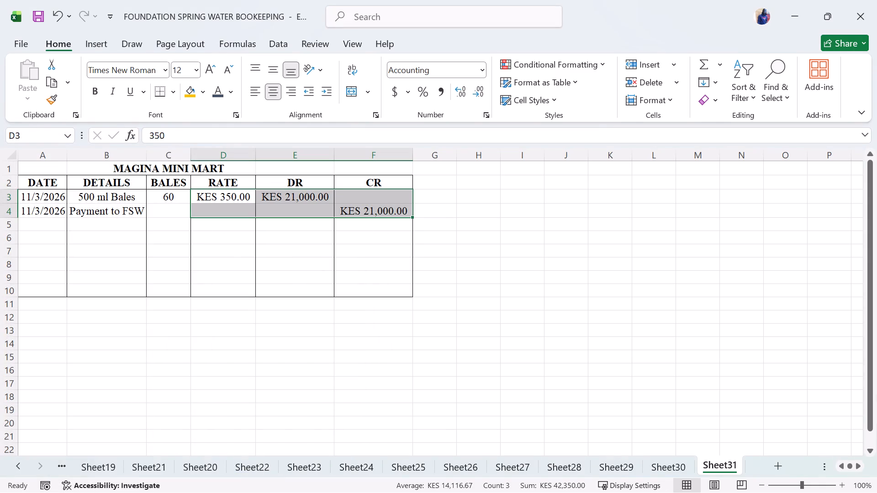
click(278, 241)
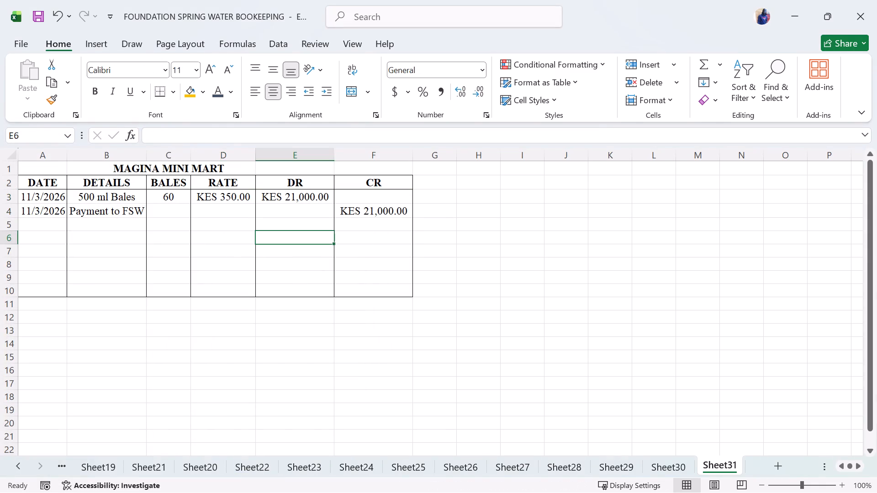
Total the DR column in E10 with the formula =SUM(E3,E4:E9).
click(366, 280)
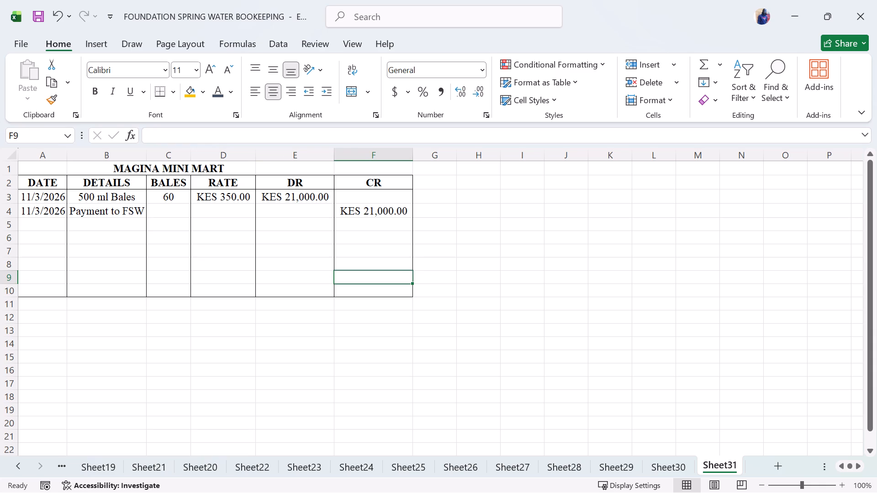
click(366, 292)
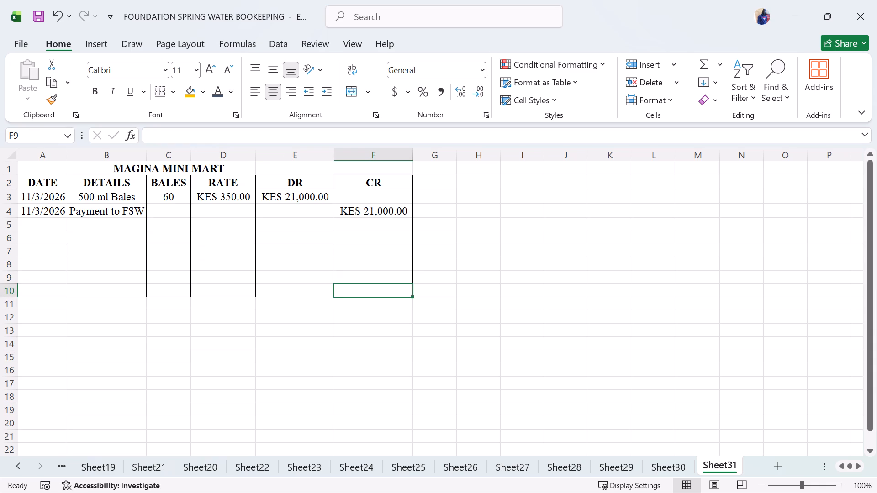
click(291, 291)
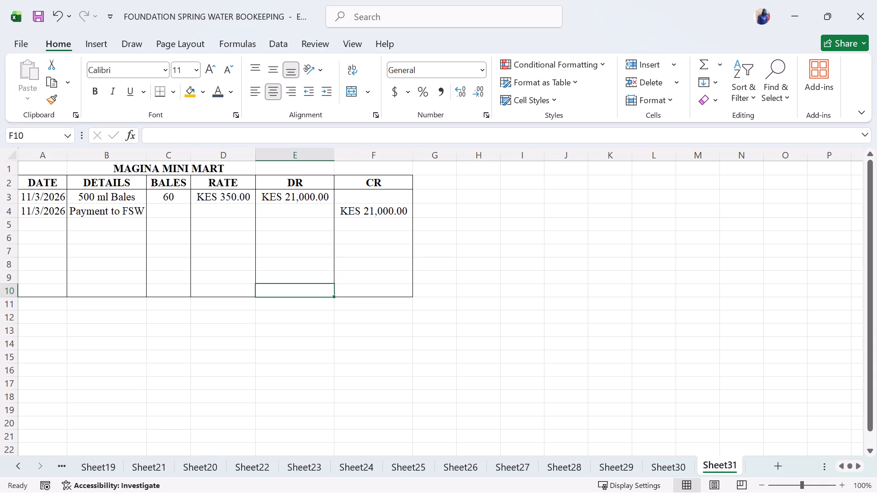
text(SUM)
key(BackSpace)
key(BackSpace)
key(BackSpace)
key(equal)
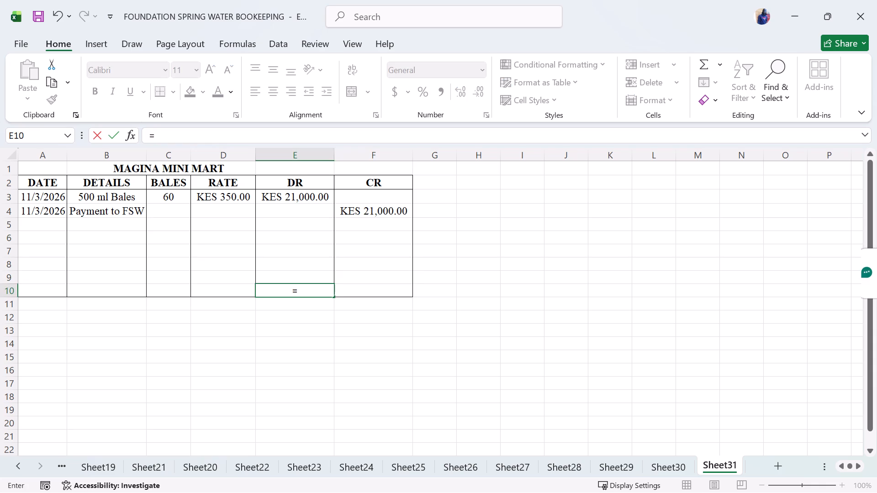
text(SUM)
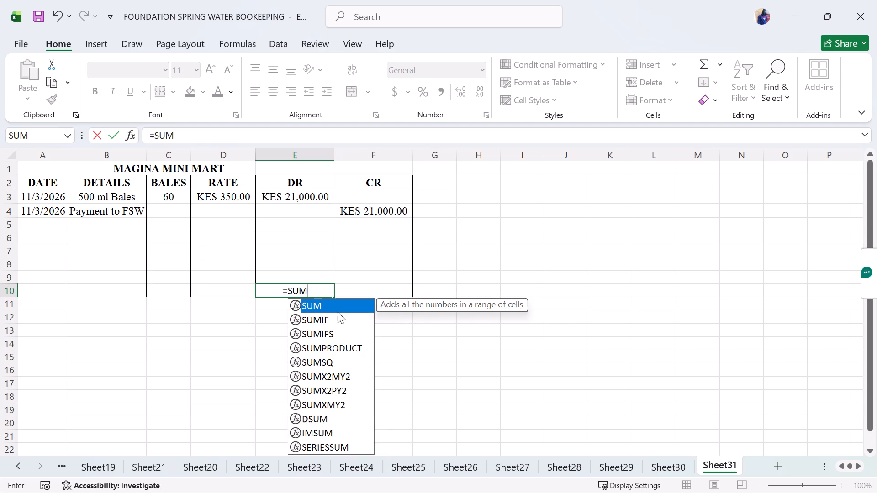
double_click(336, 300)
click(293, 200)
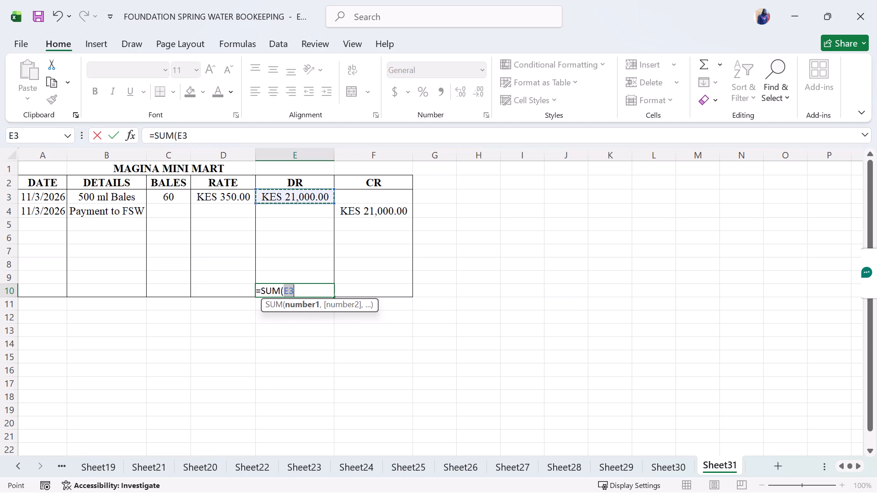
key(comma)
drag(294, 211, 292, 238)
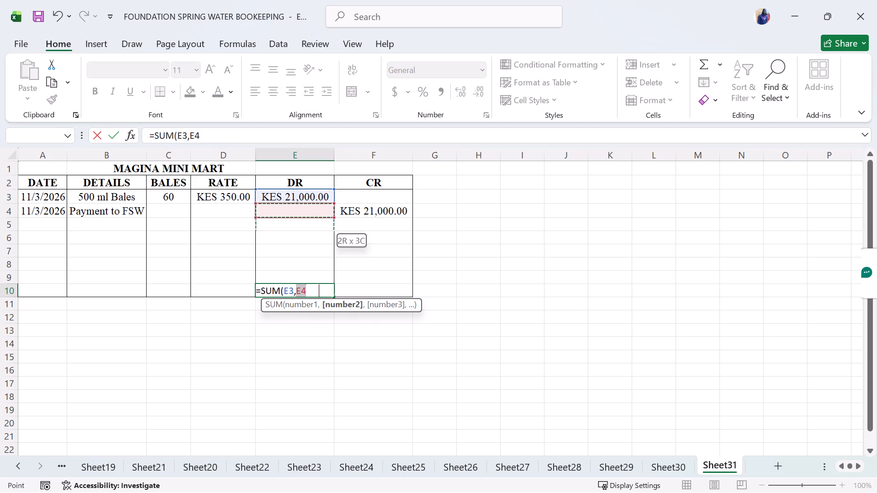
drag(292, 238, 308, 279)
key(Return)
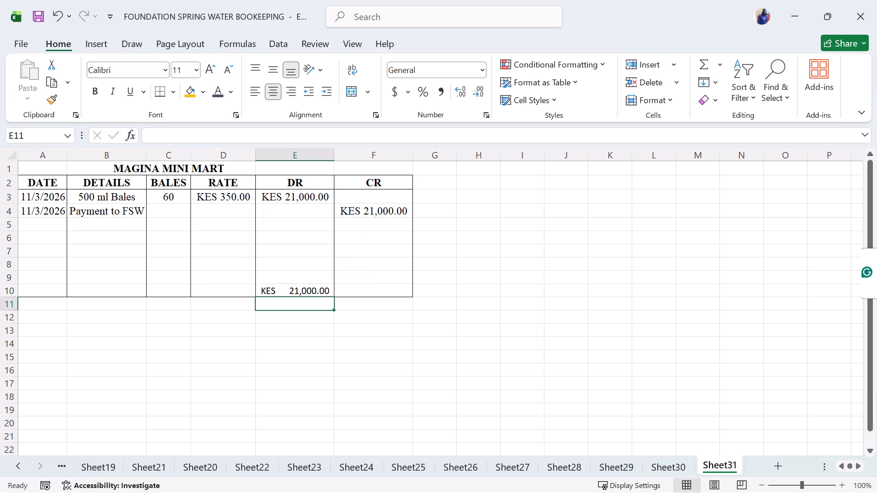
Total the CR column in F10 with the formula =SUM(F3,F4:F9).
click(354, 291)
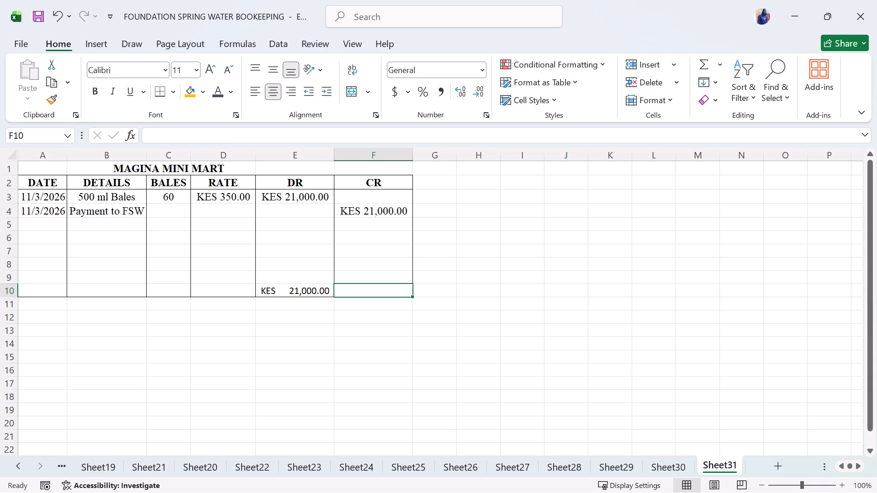
text(=SUM)
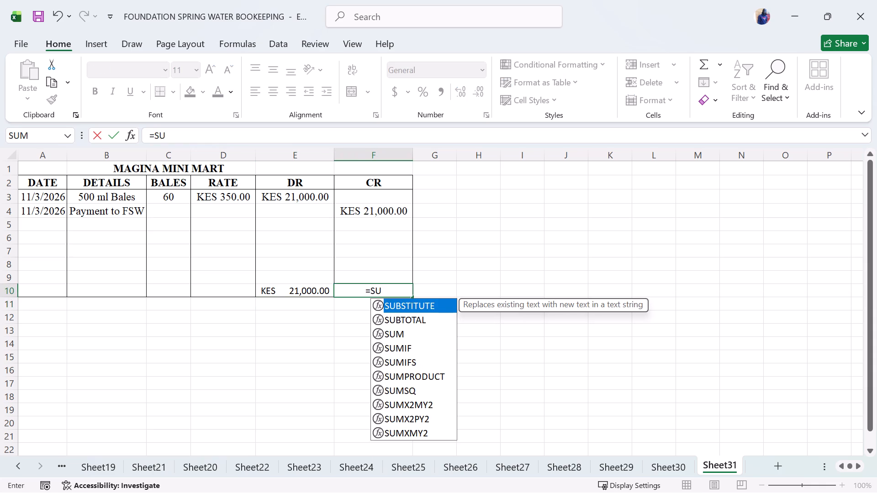
double_click(407, 304)
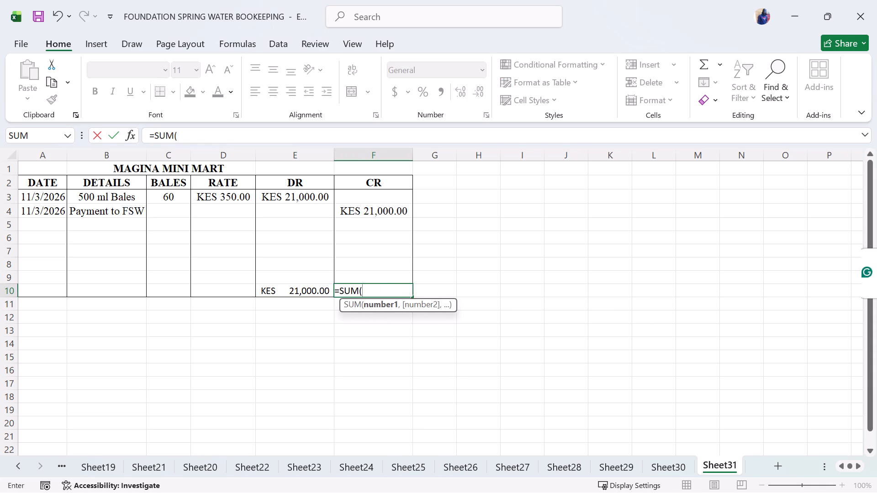
click(373, 196)
key(comma)
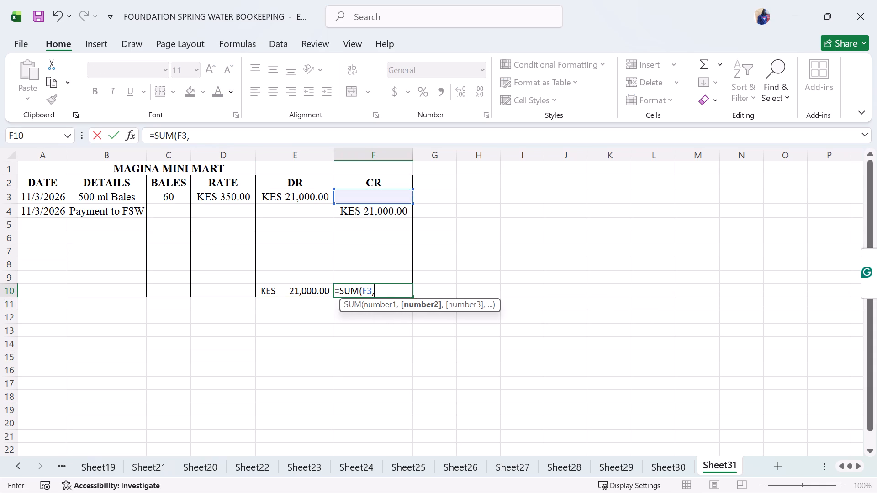
drag(378, 214, 385, 274)
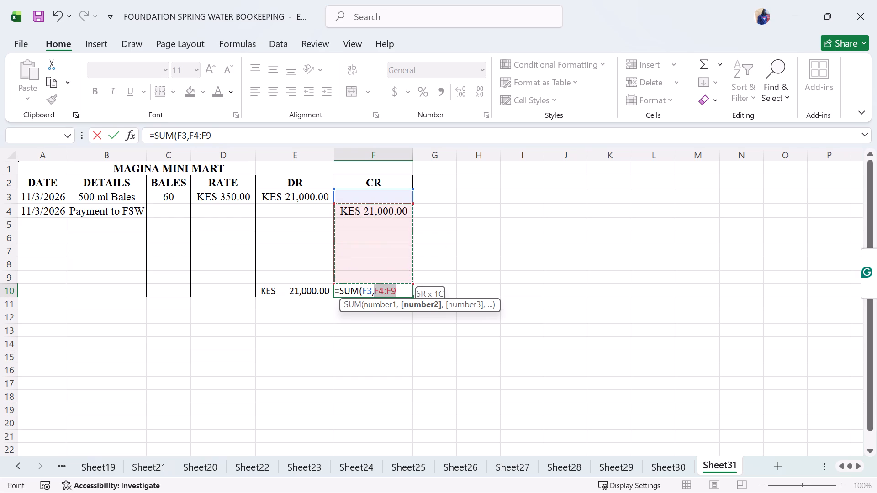
drag(385, 274, 385, 274)
key(Return)
Add a balance row below the totals, with the label Bal in E11 and the formula =E10-F10 in F11.
click(304, 301)
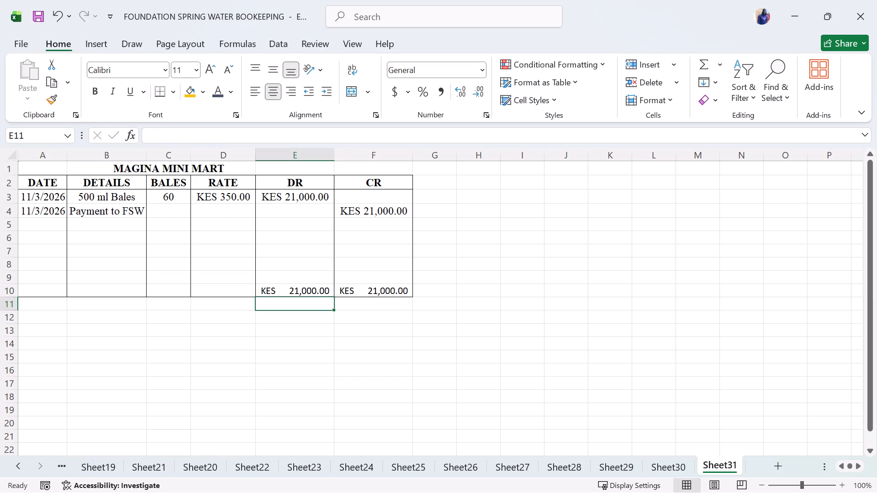
text(BAL)
key(BackSpace)
key(BackSpace)
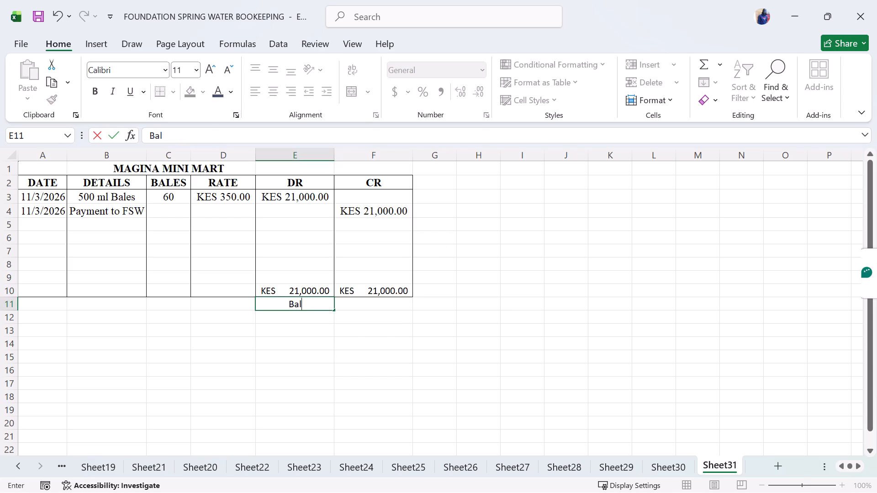
click(371, 309)
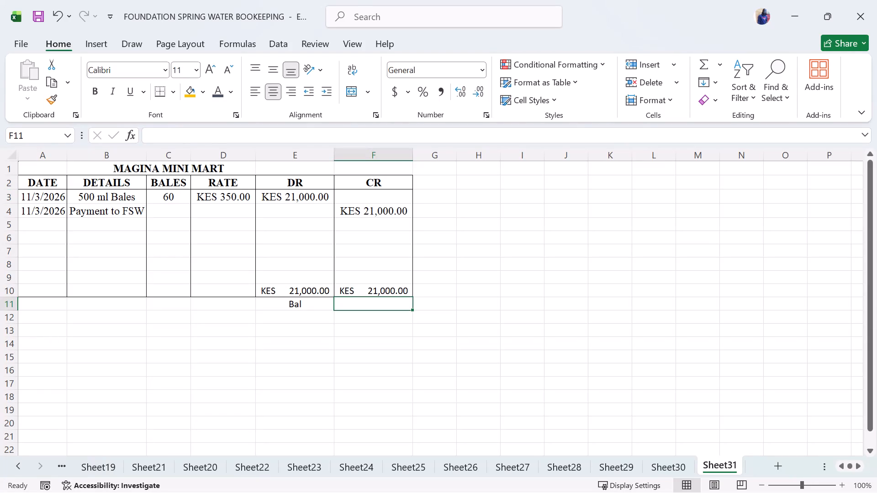
click(356, 308)
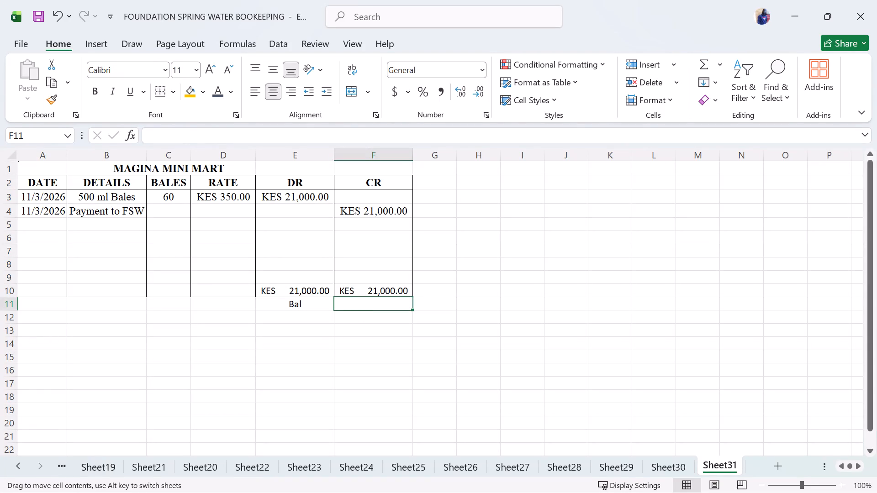
click(359, 304)
key(equal)
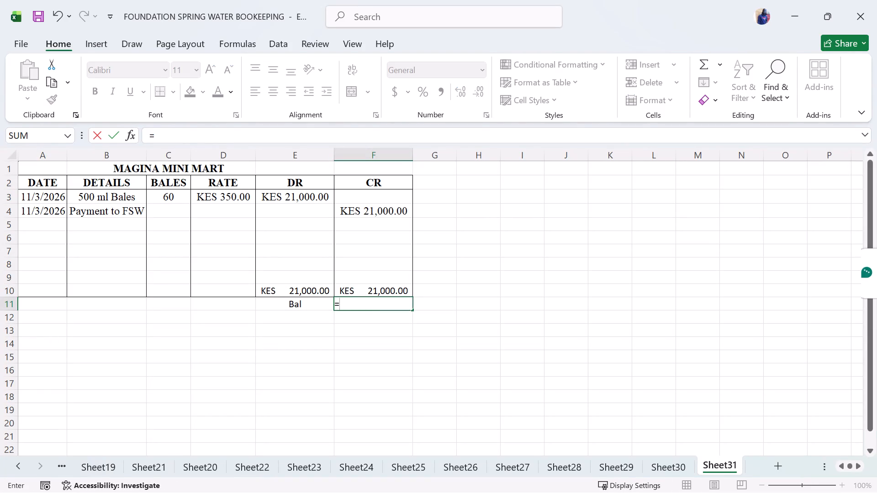
click(300, 288)
key(minus)
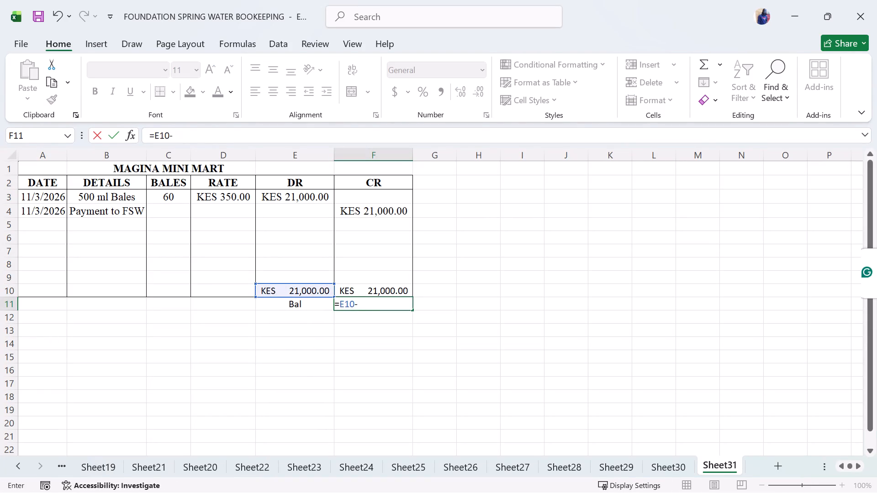
click(350, 293)
key(Return)
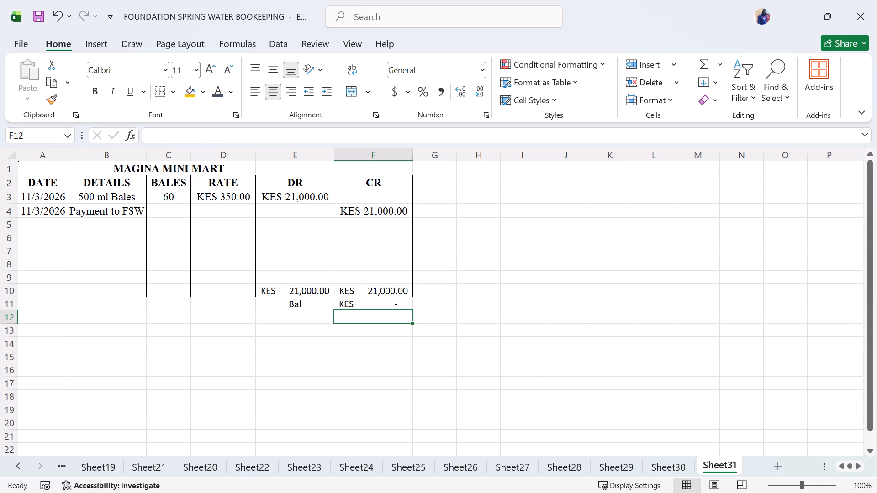
Apply all borders to the totals and balance cells E10:F11.
drag(312, 294, 373, 304)
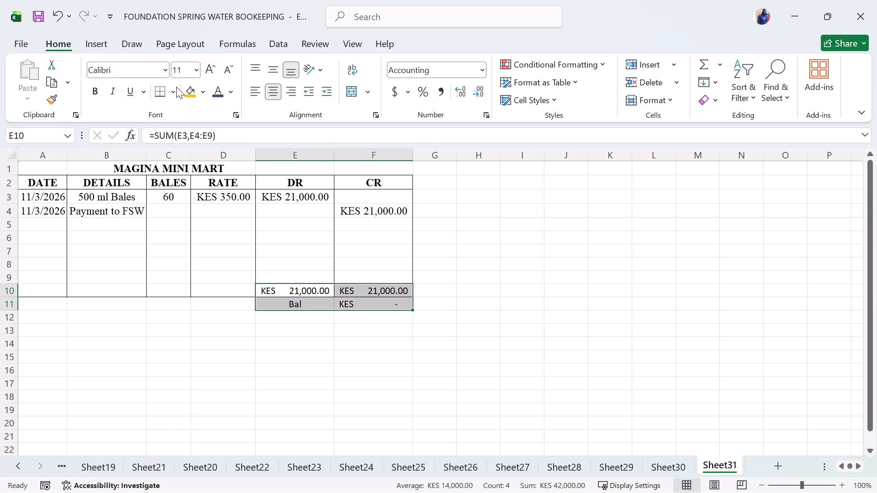
click(172, 87)
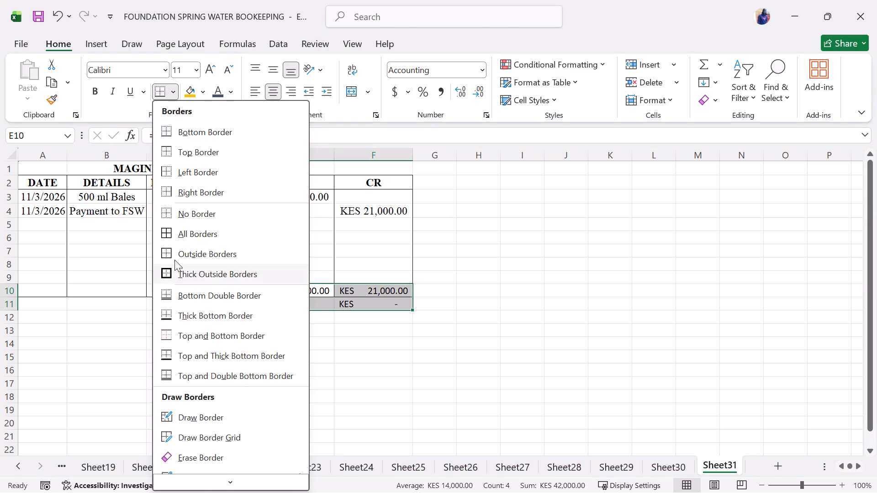
click(183, 229)
click(418, 291)
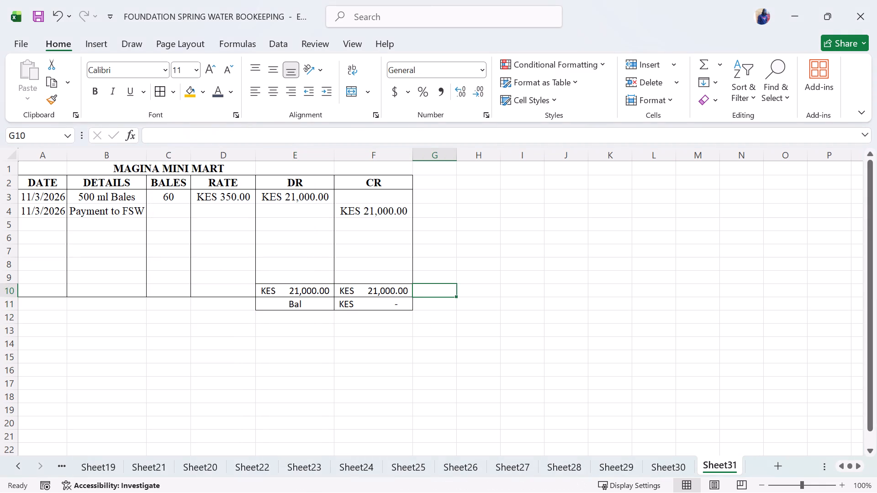
Set the font of the totals and balance cells E10:F11 to Times New Roman.
drag(271, 294, 385, 300)
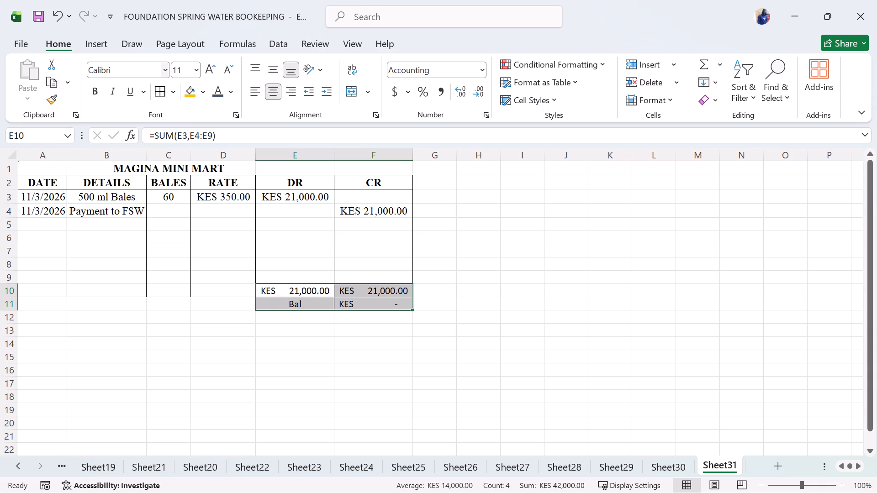
click(130, 70)
text(times)
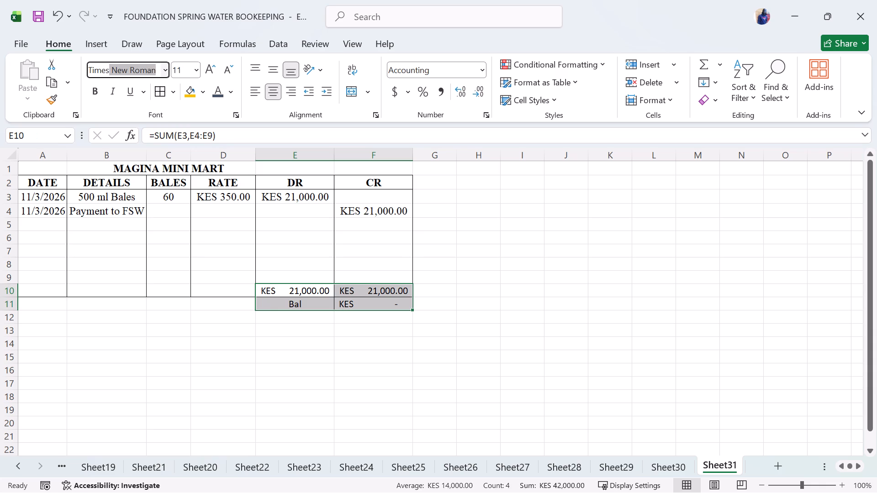
key(Return)
click(321, 274)
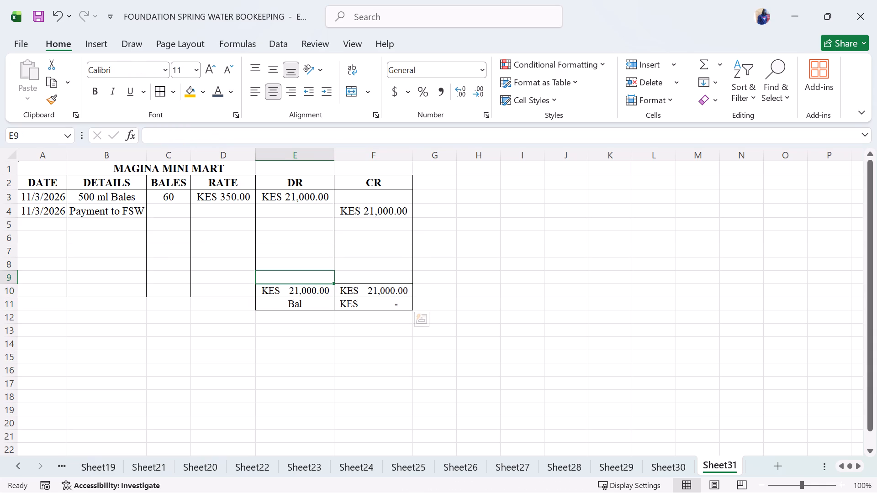
Make the totals and balance cells E10:F11 bold.
drag(285, 289, 396, 294)
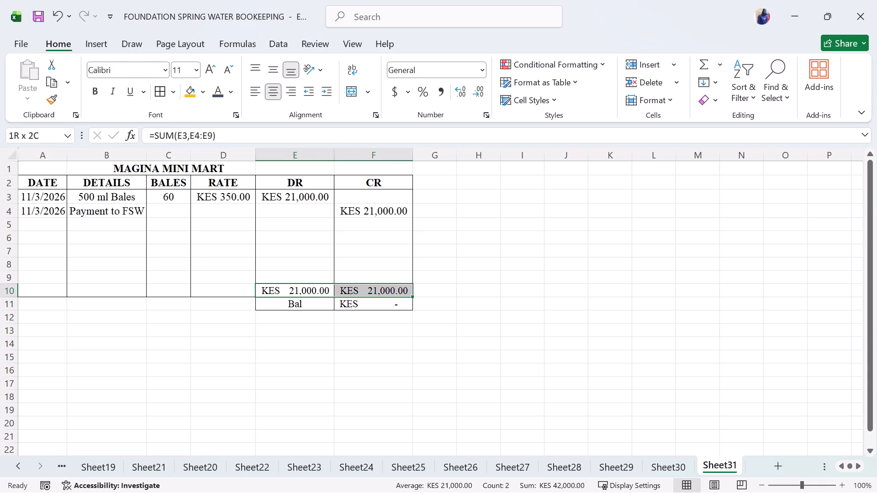
drag(396, 294, 396, 298)
key(ctrl+b)
click(330, 323)
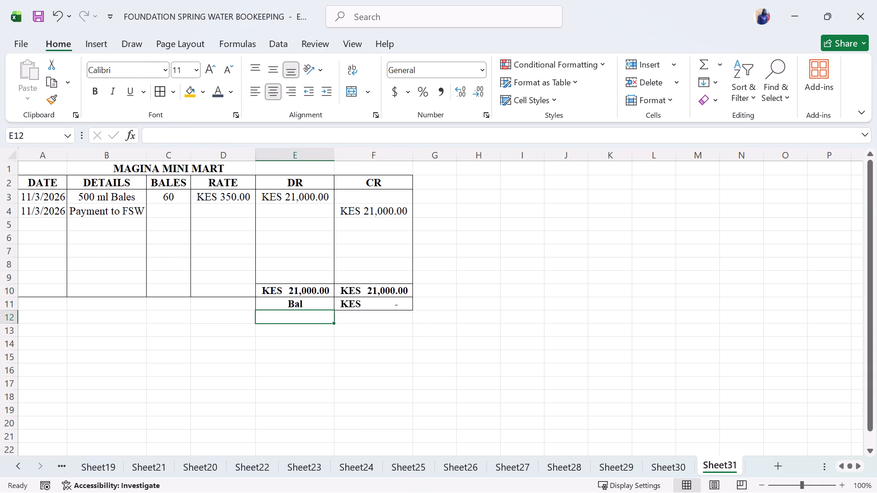
Change the dates of the 500 ml Bales and Payment to FSW entries in A3 and A4 to 11/4/2026.
scroll(244, 280, right, 1)
double_click(38, 199)
key(BackSpace)
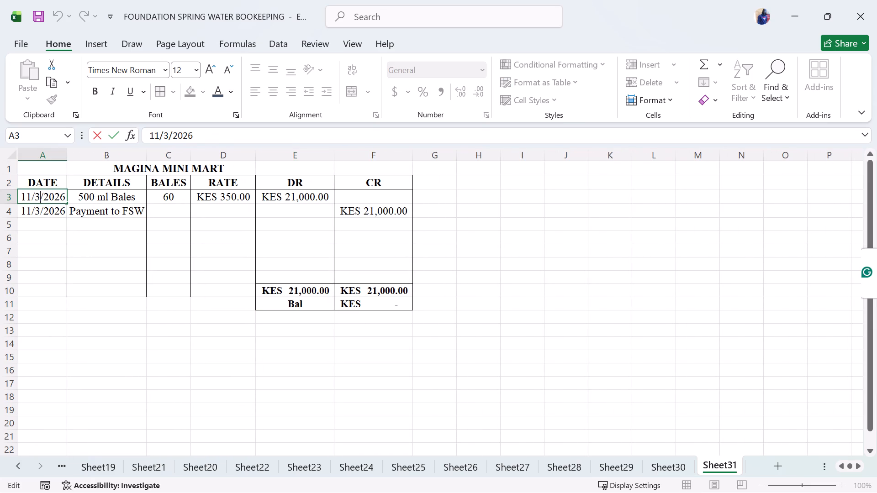
key(4)
triple_click(39, 207)
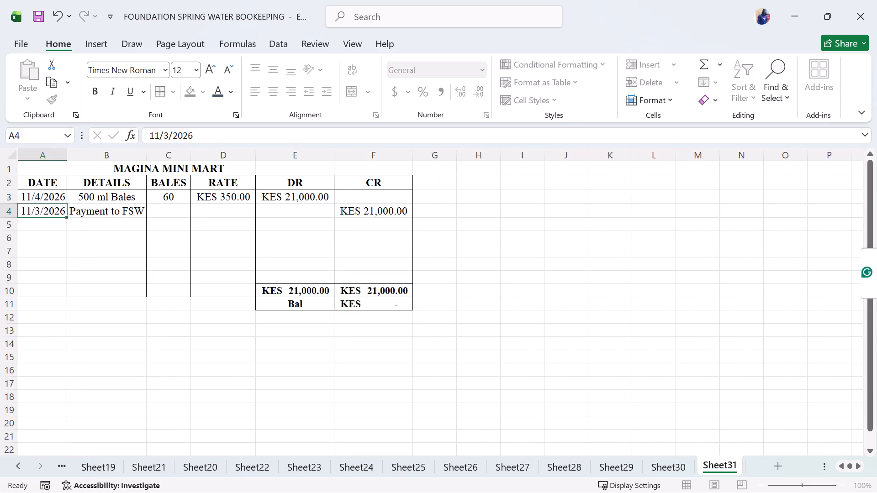
key(BackSpace)
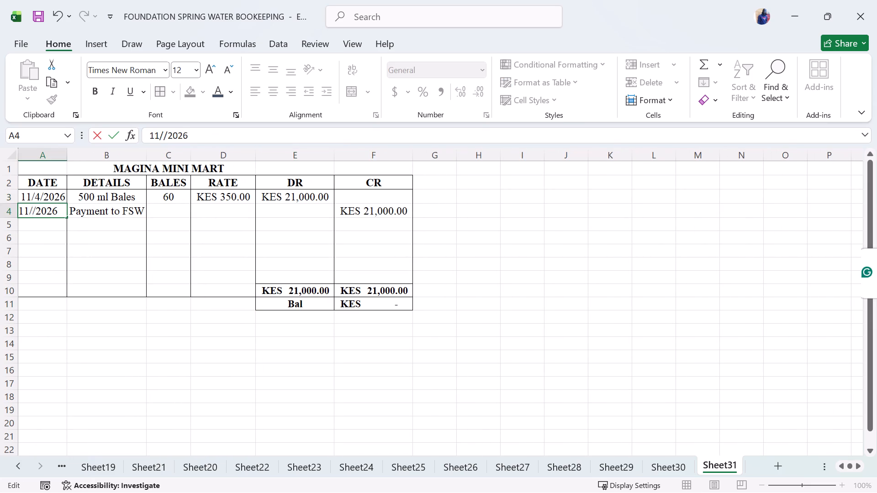
key(4)
click(173, 246)
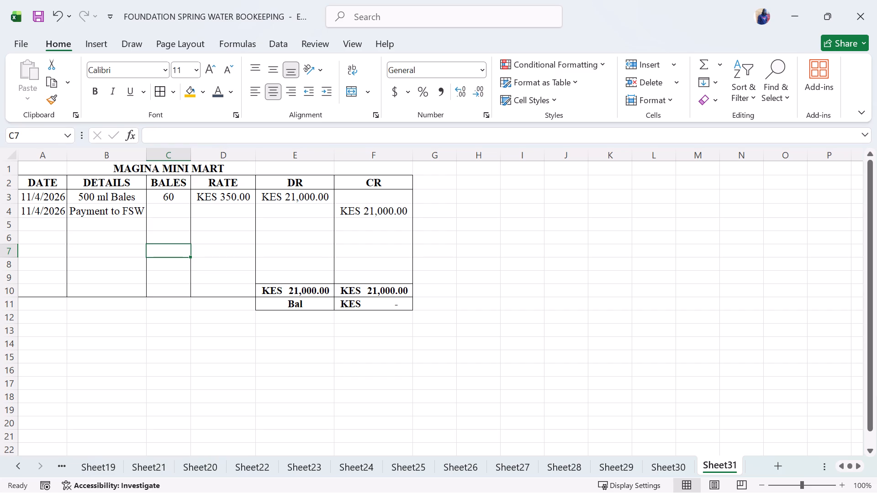
Autofit the width of the DATE column (column A) to its contents.
click(262, 214)
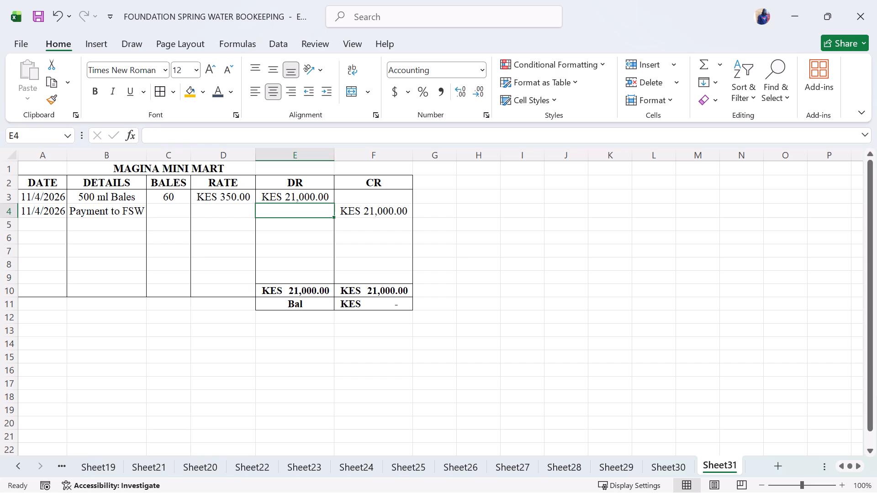
double_click(67, 155)
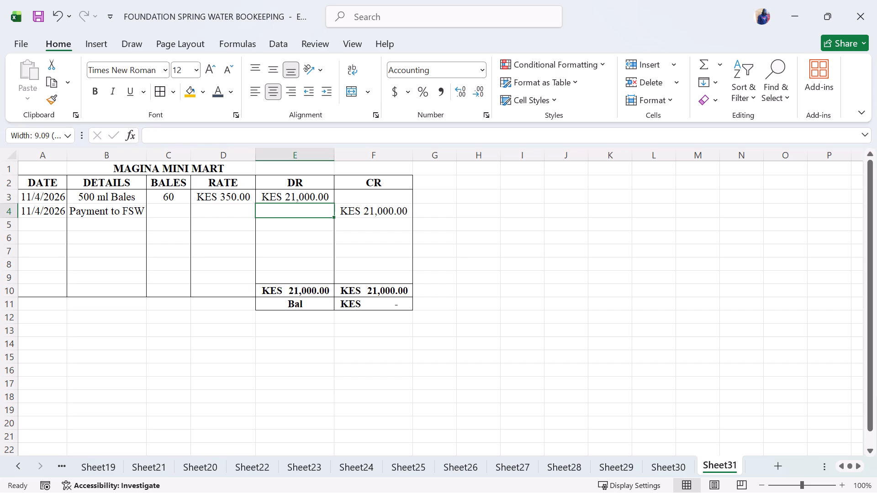
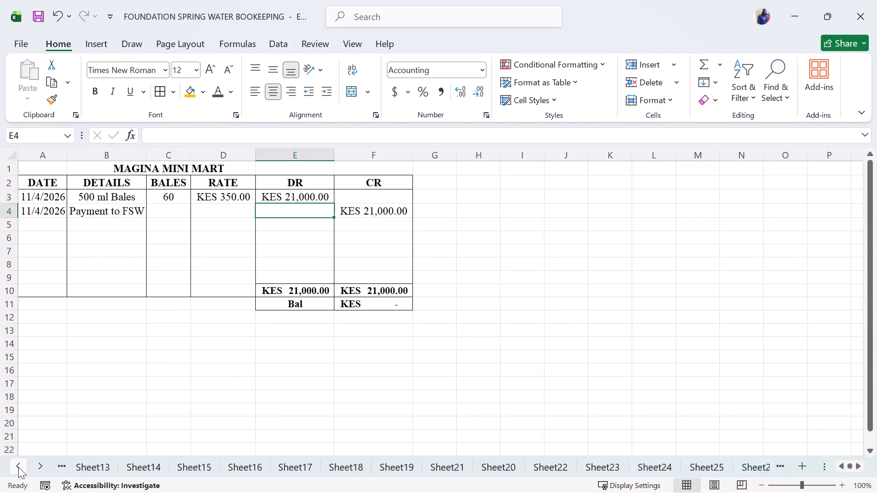
Insert two blank rows in the Sheet1 debtors' ledger directly below the WADER GEN SHOP HOMABAY entry.
triple_click(18, 467)
triple_click(18, 467)
triple_click(18, 467)
triple_click(18, 467)
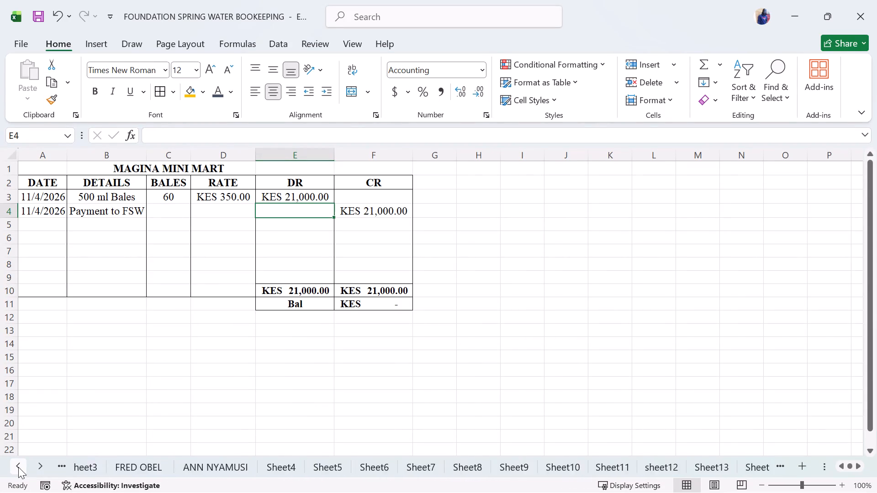
triple_click(18, 467)
click(190, 467)
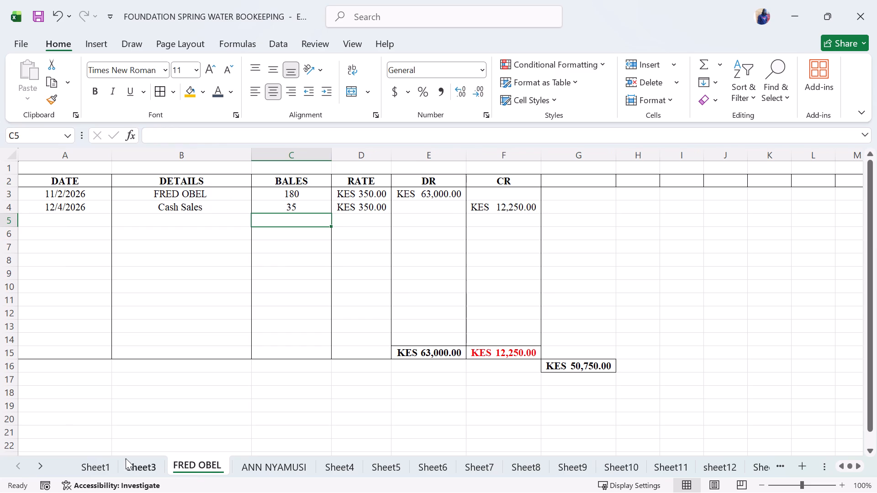
click(90, 464)
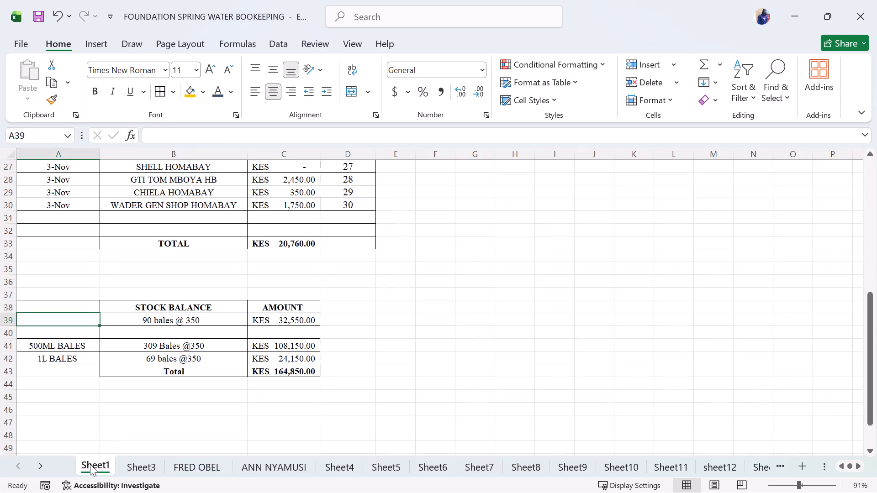
scroll(209, 308, up, 1)
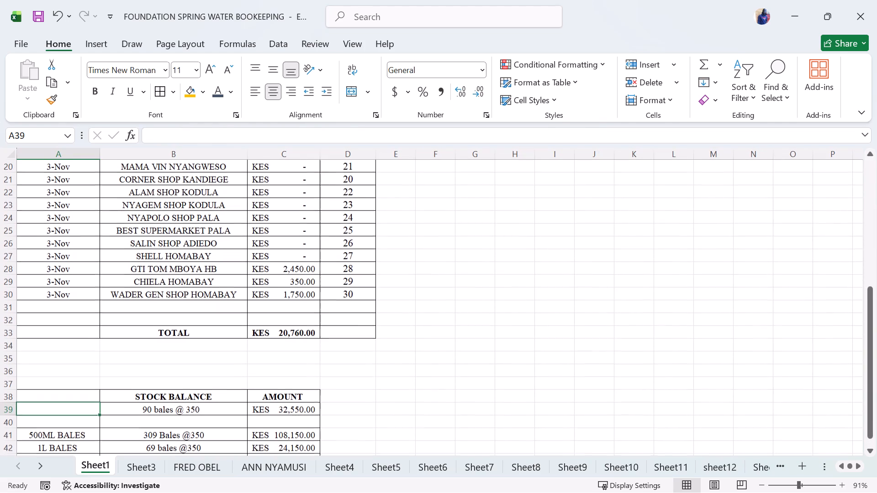
click(7, 306)
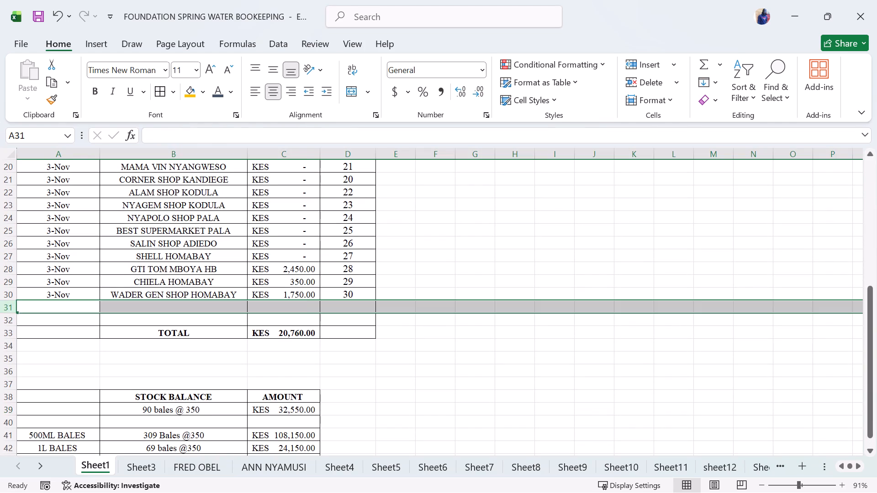
double_click(638, 63)
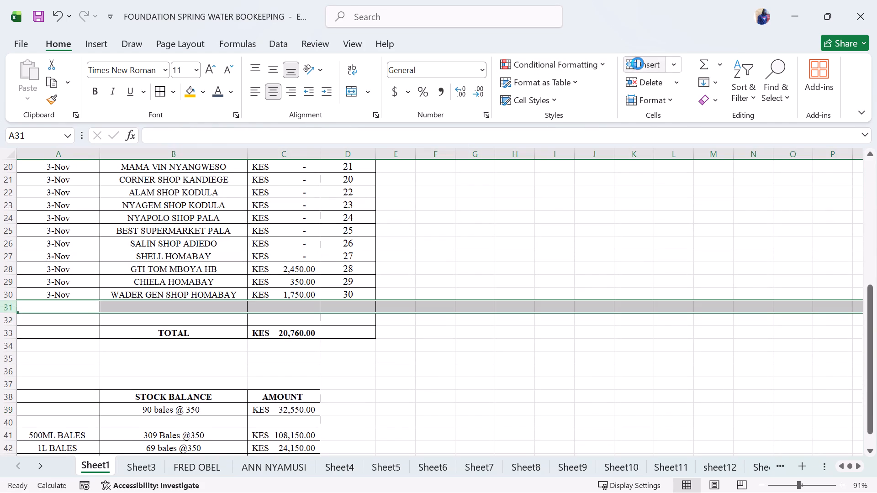
Start a ledger entry in row 31 with the date 4 nov and the customer MAGINA MINI MART.
click(64, 310)
key(4)
text(nov)
key(space)
key(BackSpace)
key(BackSpace)
key(BackSpace)
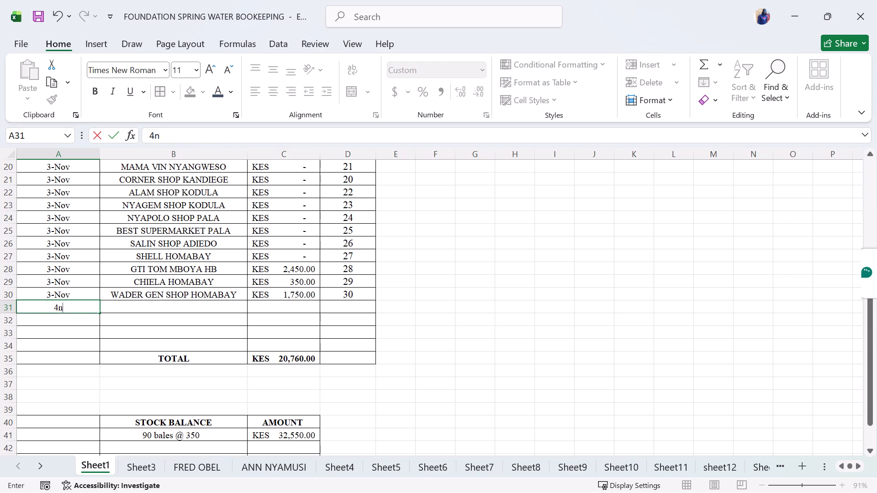
key(BackSpace)
key(space)
text(nov)
click(142, 309)
text(MAGINA MINI MART)
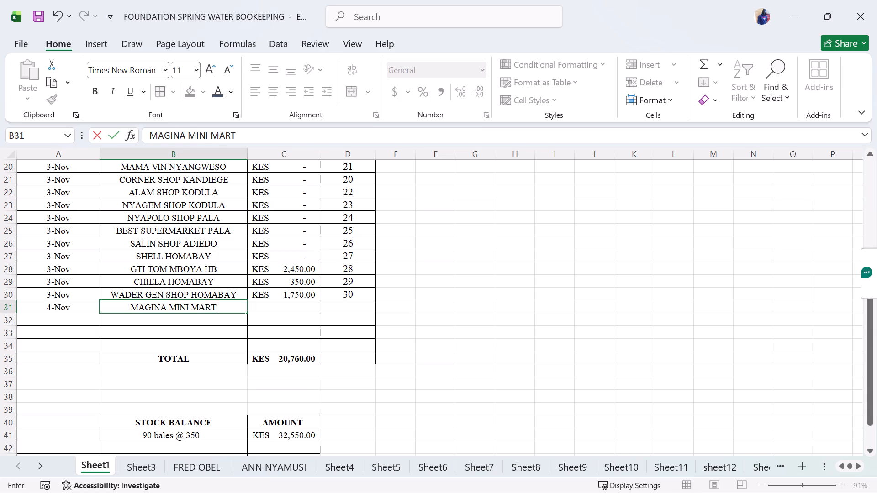
Link the MAGINA MINI MART balance in C31 to the balance cell F11 on Sheet31.
scroll(434, 252, up, 3)
scroll(434, 252, down, 1)
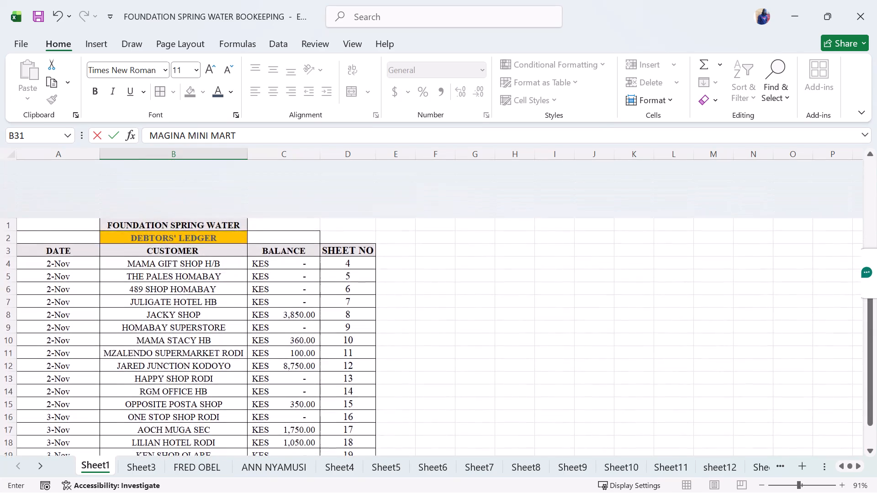
scroll(434, 252, down, 2)
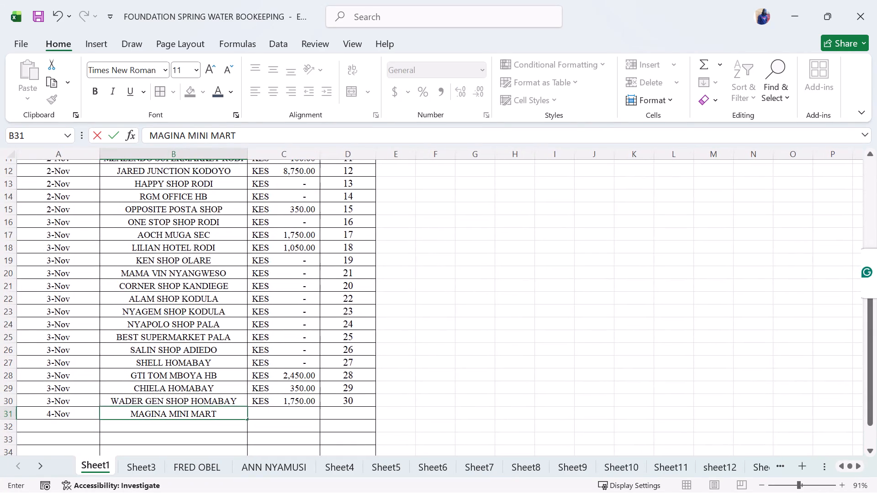
scroll(463, 294, down, 2)
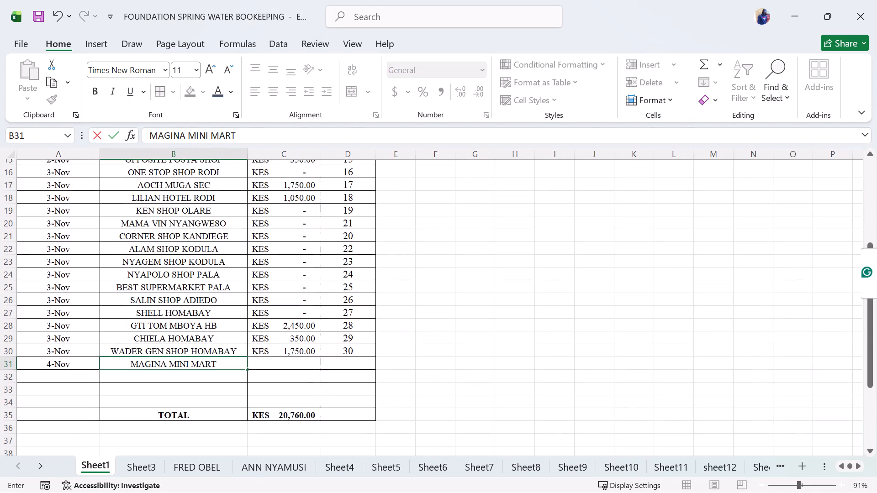
click(284, 358)
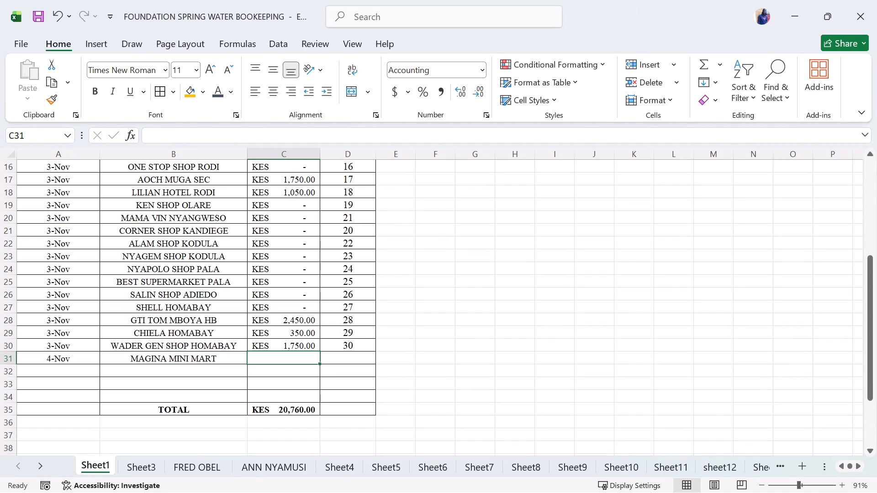
key(equal)
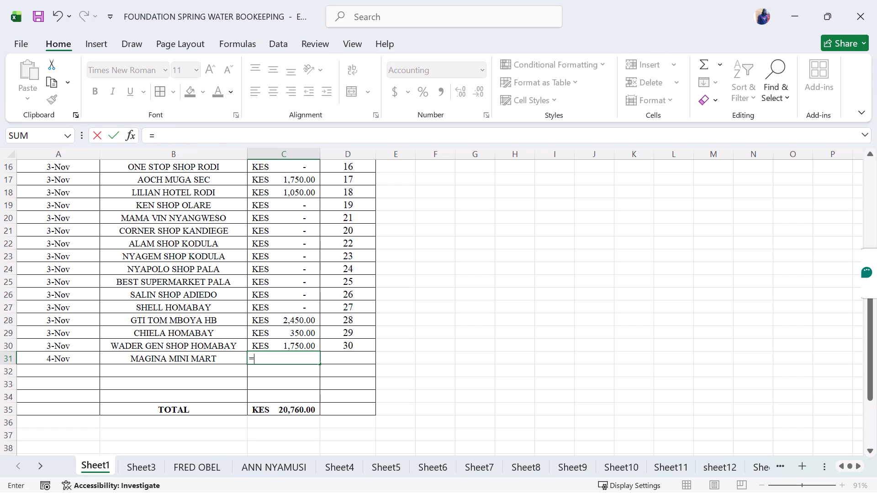
triple_click(39, 463)
triple_click(39, 463)
triple_click(39, 463)
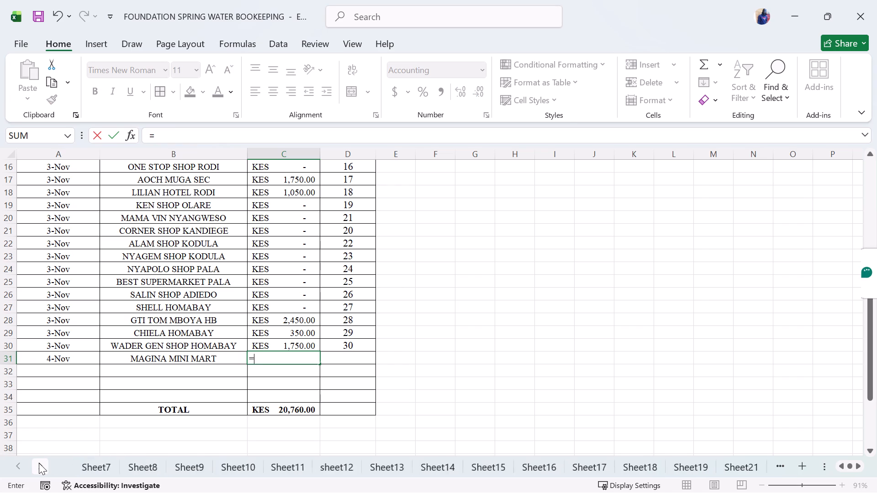
triple_click(39, 463)
triple_click(39, 463)
triple_click(39, 463)
triple_click(39, 463)
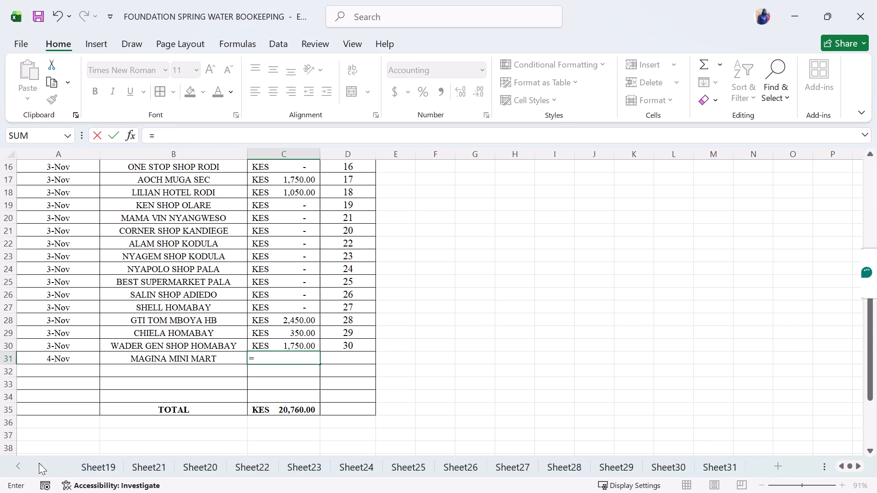
click(39, 463)
click(724, 468)
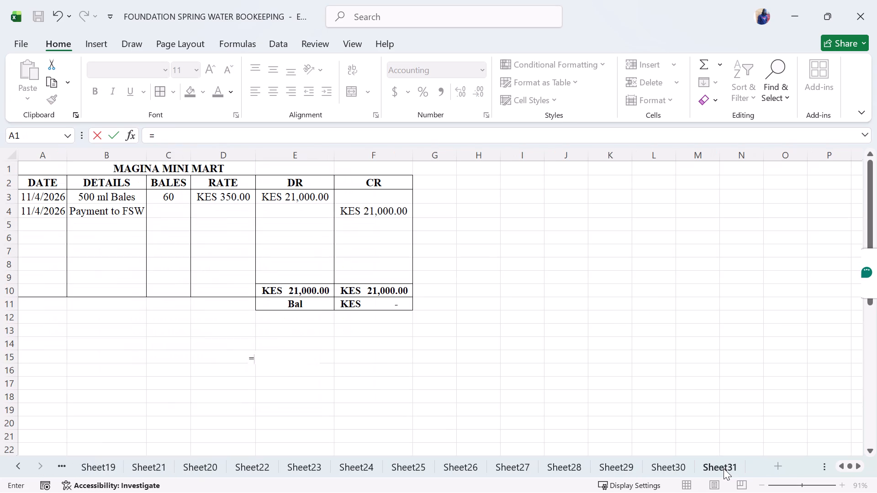
click(371, 304)
key(Return)
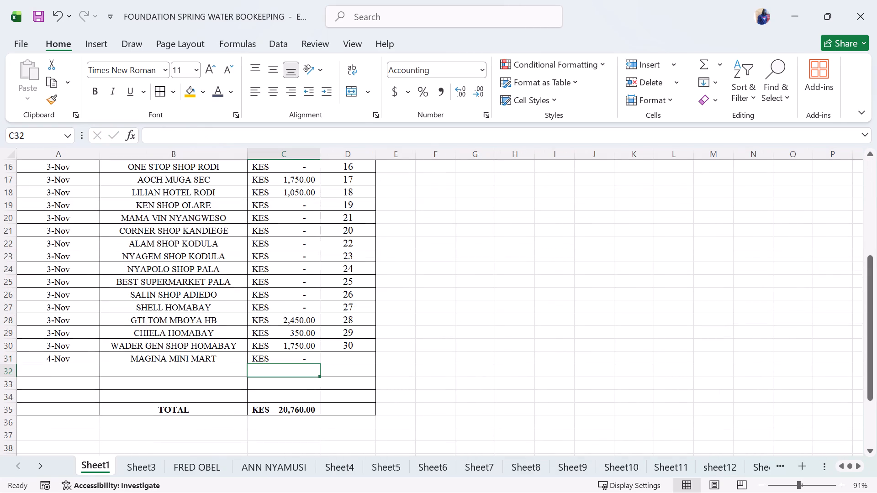
Delete the 90 bales @ 350 row and the empty row beneath it from the stock balance table.
click(321, 375)
scroll(321, 375, down, 2)
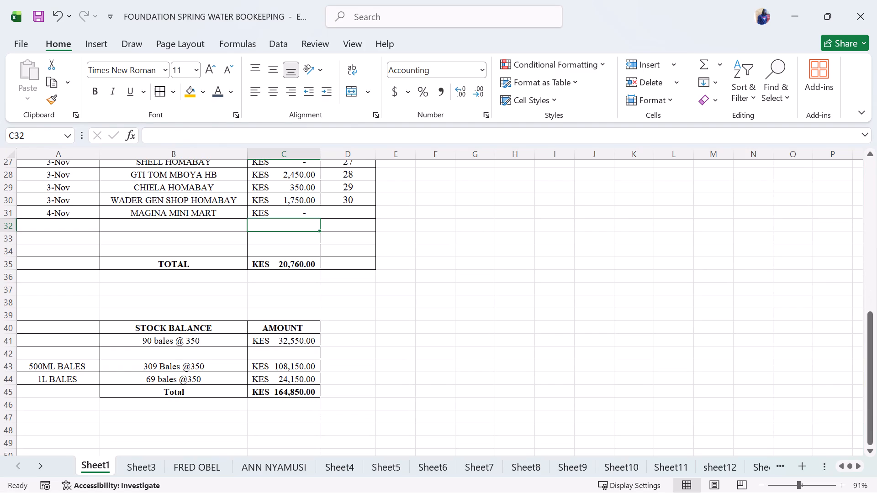
click(10, 347)
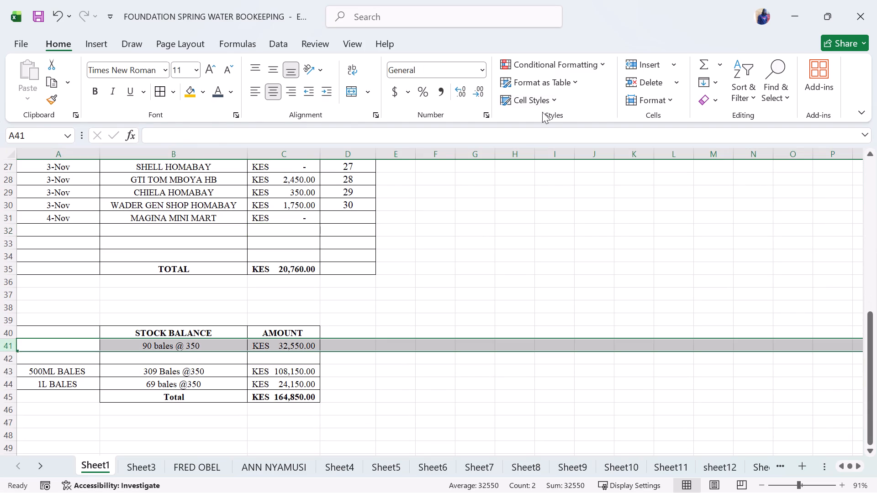
click(650, 77)
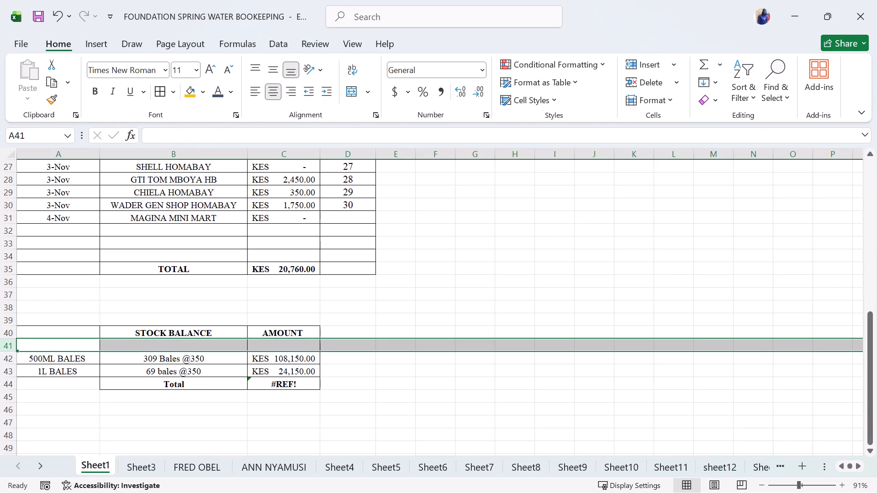
click(208, 357)
click(226, 353)
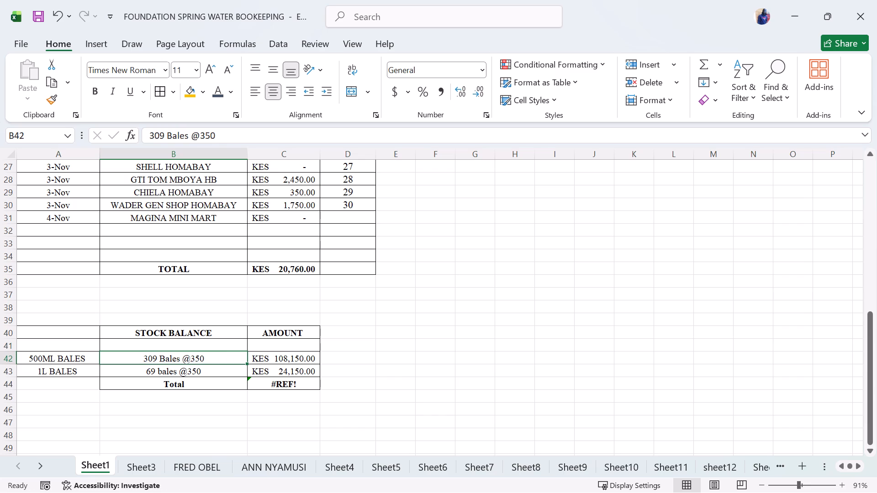
click(265, 346)
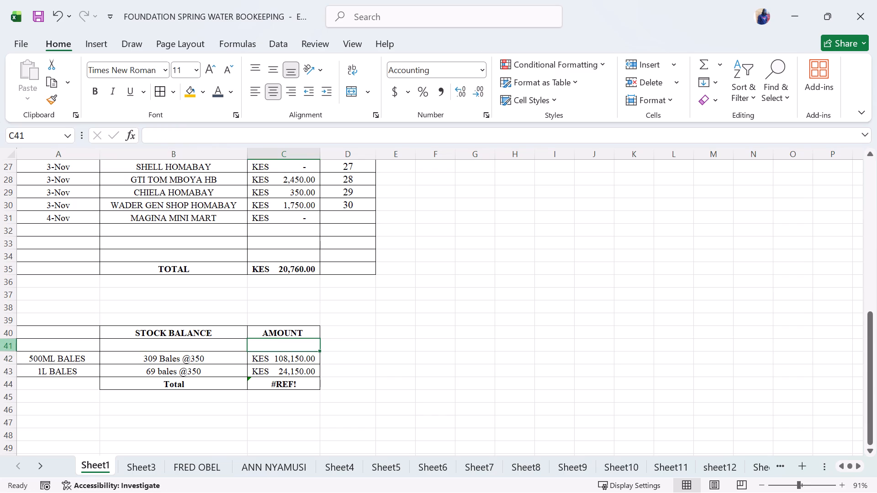
click(7, 347)
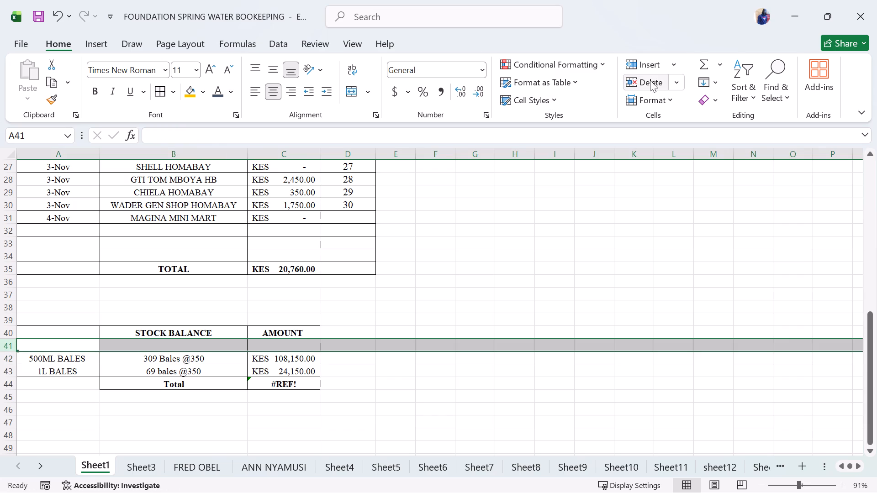
click(650, 80)
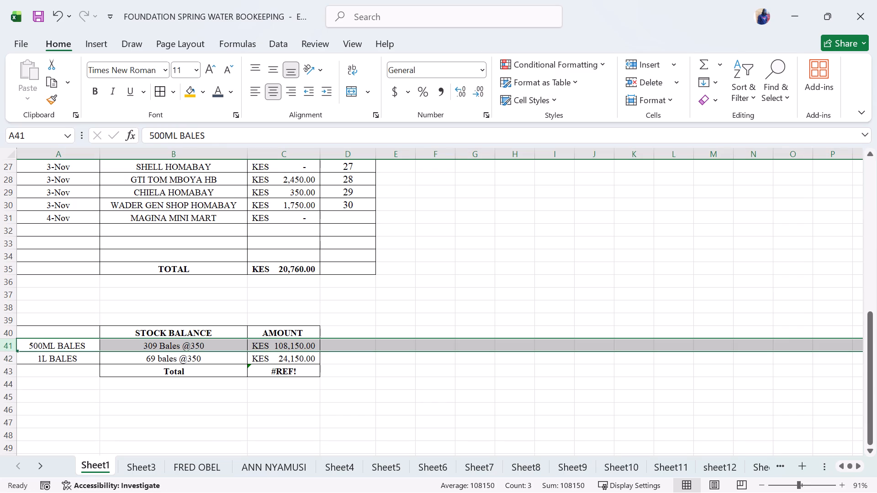
click(290, 368)
triple_click(153, 345)
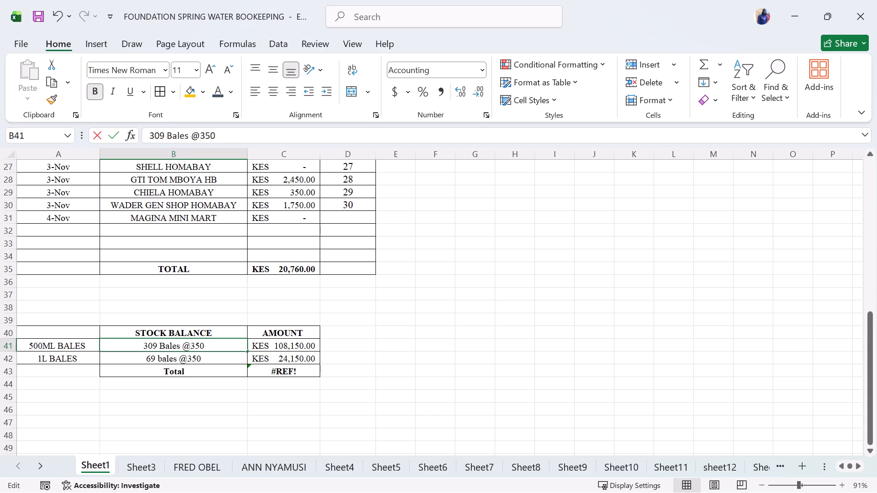
click(157, 345)
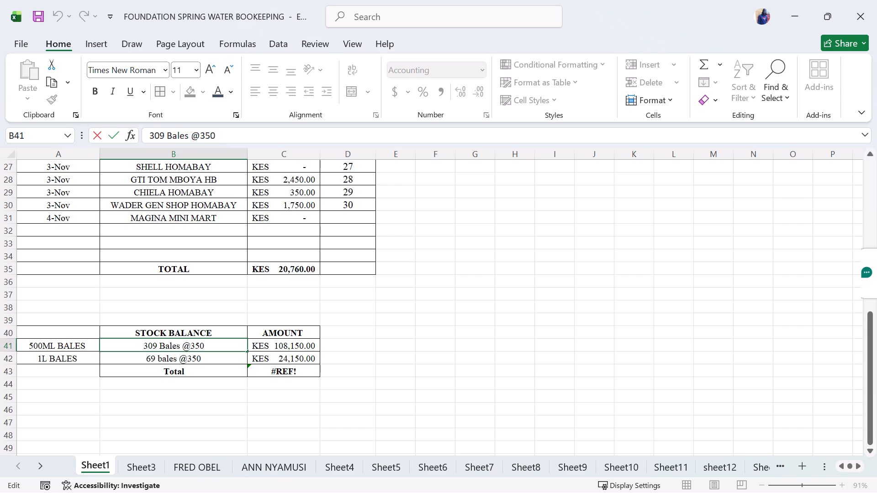
key(BackSpace)
key(BackSpace)
key(BackSpace)
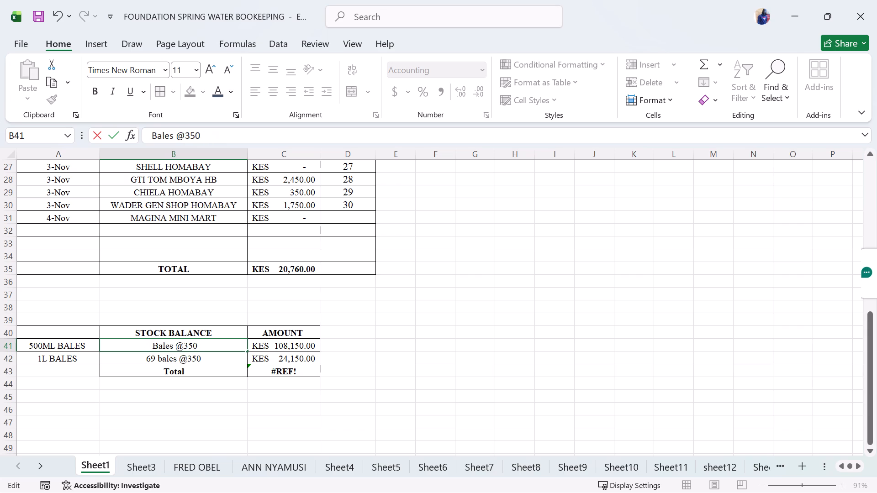
text(431)
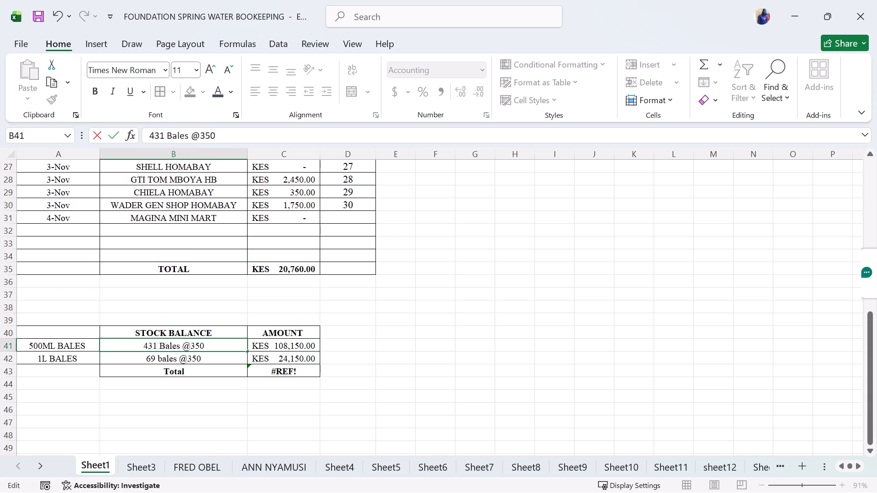
Set the 500ML BALES amount in C41 of the stock balance table to 150850.
click(286, 344)
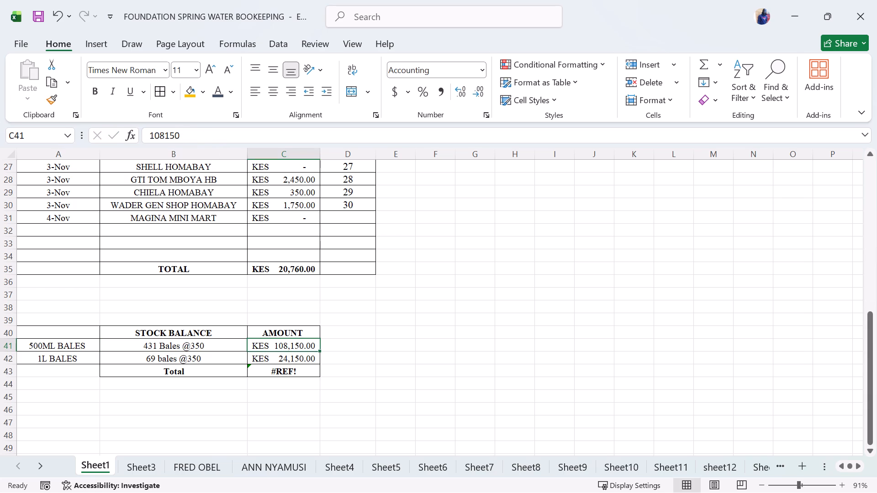
click(281, 344)
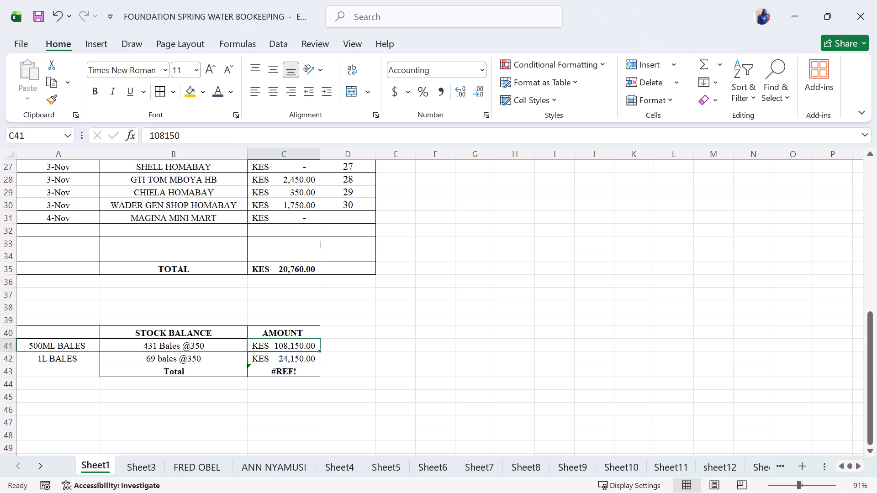
click(204, 350)
click(281, 347)
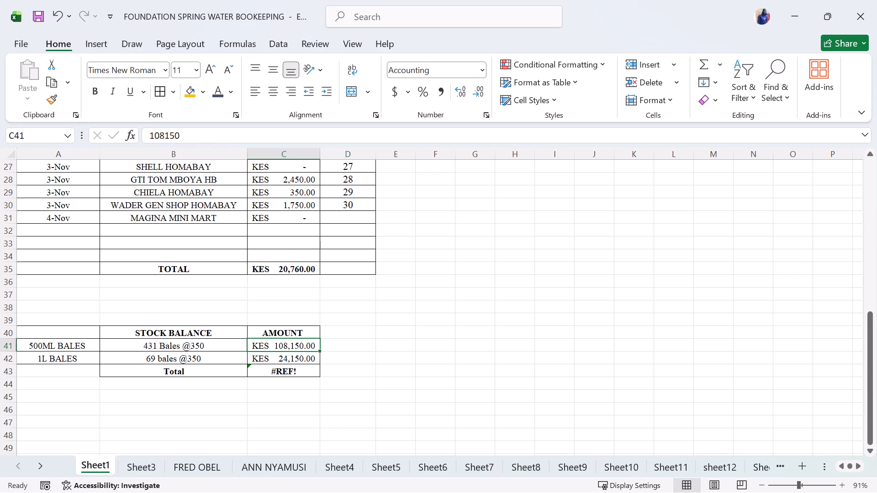
click(280, 351)
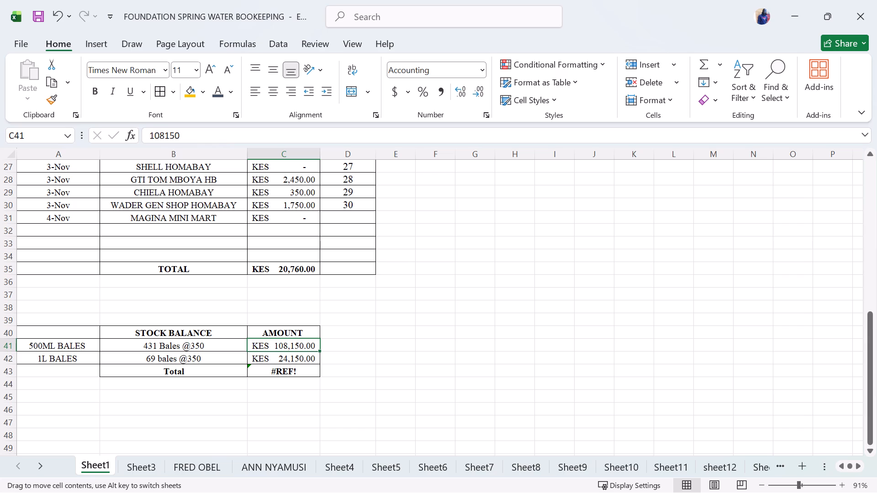
double_click(290, 345)
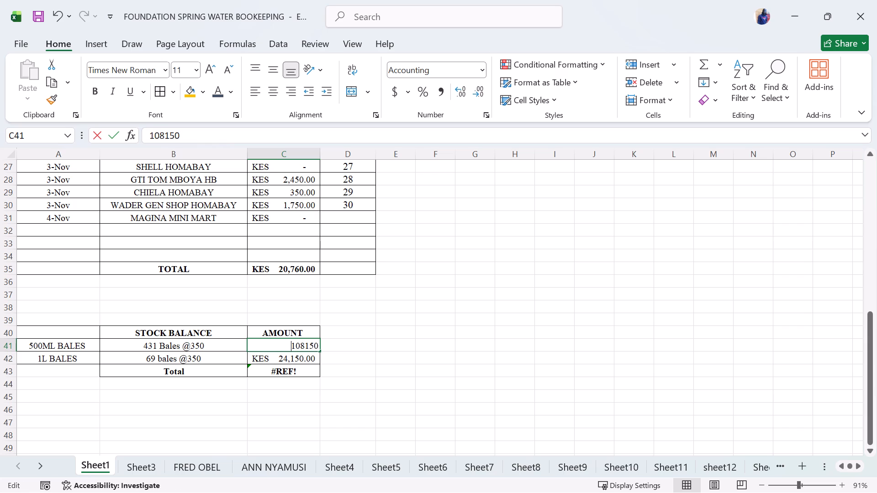
click(316, 346)
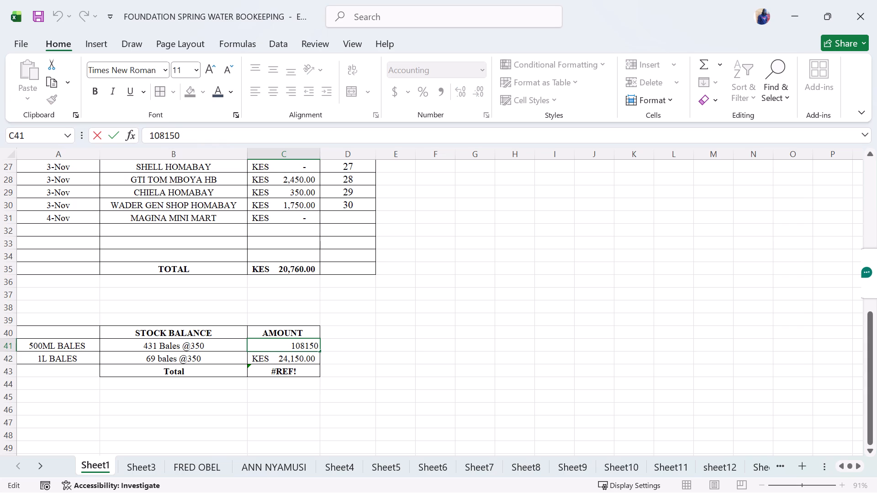
click(317, 345)
key(BackSpace)
key(BackSpace)
key(BackSpace)
key(BackSpace)
key(BackSpace)
text(50)
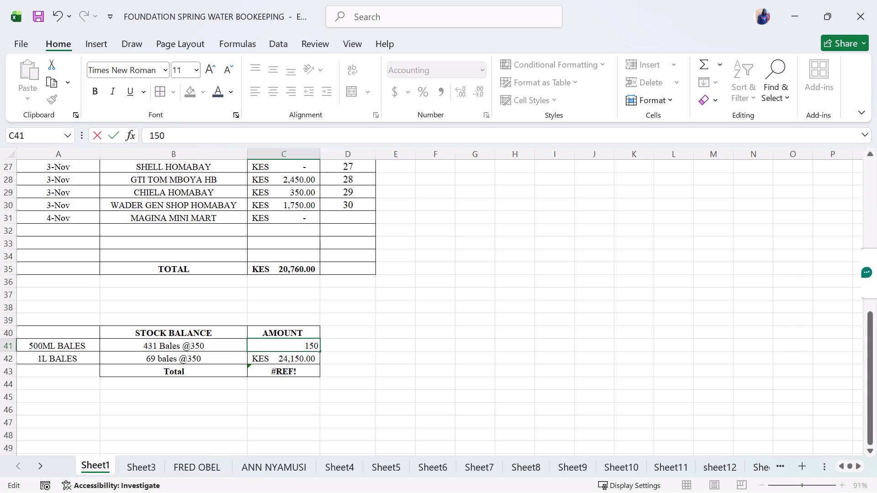
text(850)
click(368, 343)
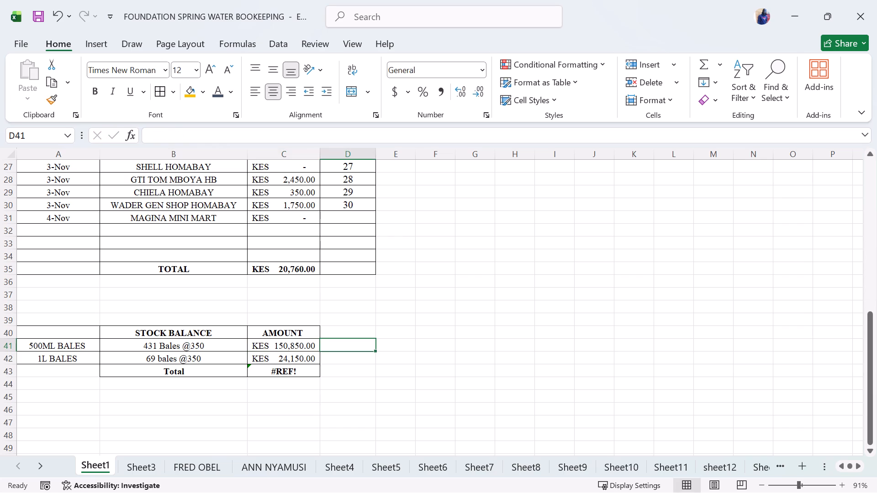
double_click(159, 358)
click(156, 358)
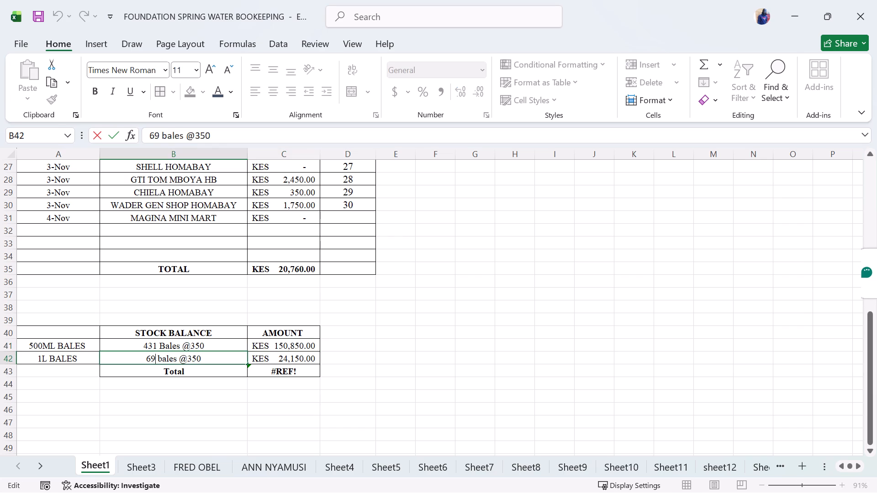
key(BackSpace)
key(BackSpace)
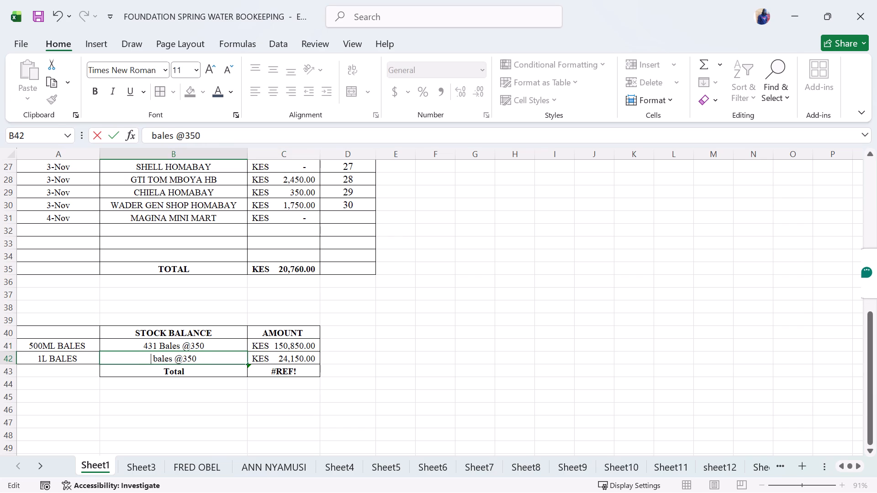
text(83)
click(287, 356)
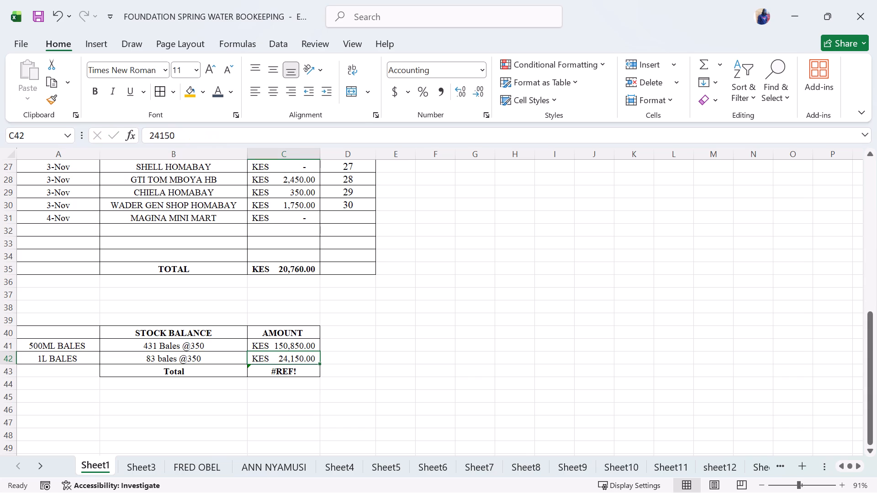
triple_click(199, 359)
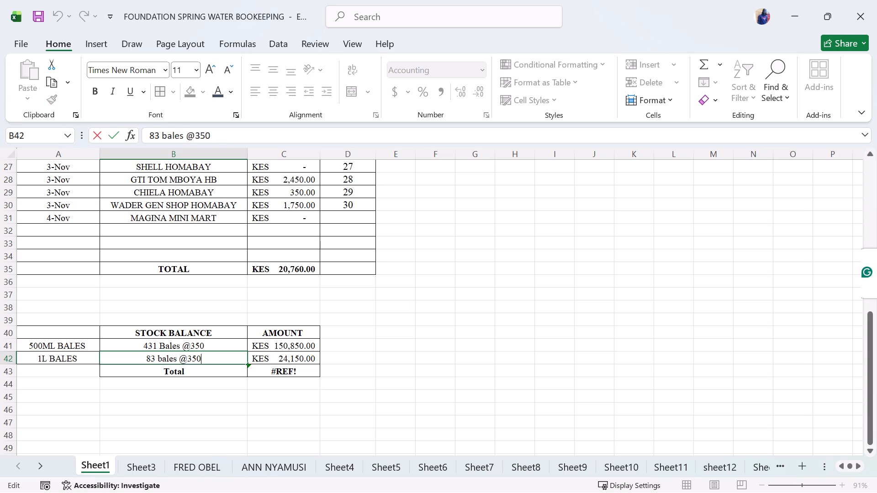
key(BackSpace)
key(BackSpace)
text(50)
Set the 1L BALES amount in C42 to 12450.
click(283, 362)
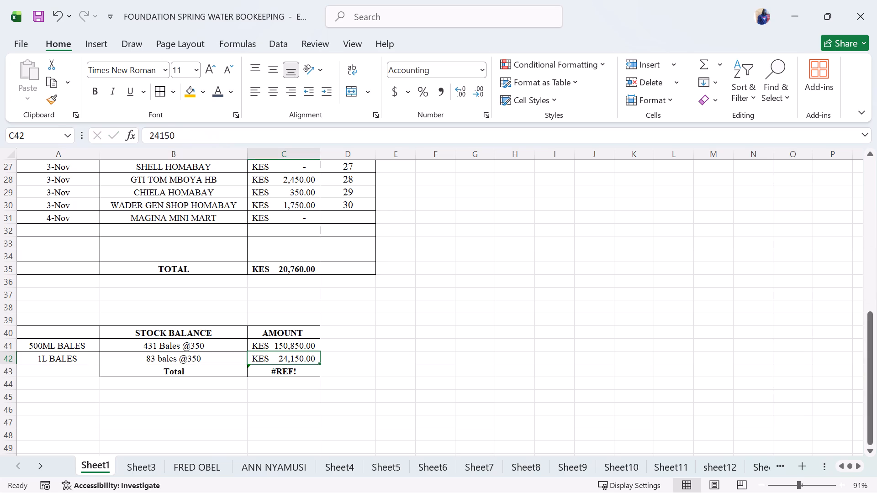
text(12)
text(450)
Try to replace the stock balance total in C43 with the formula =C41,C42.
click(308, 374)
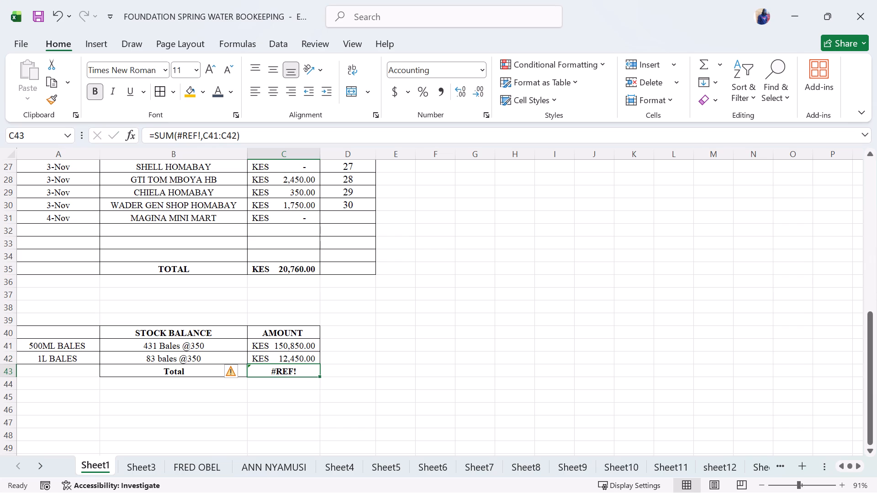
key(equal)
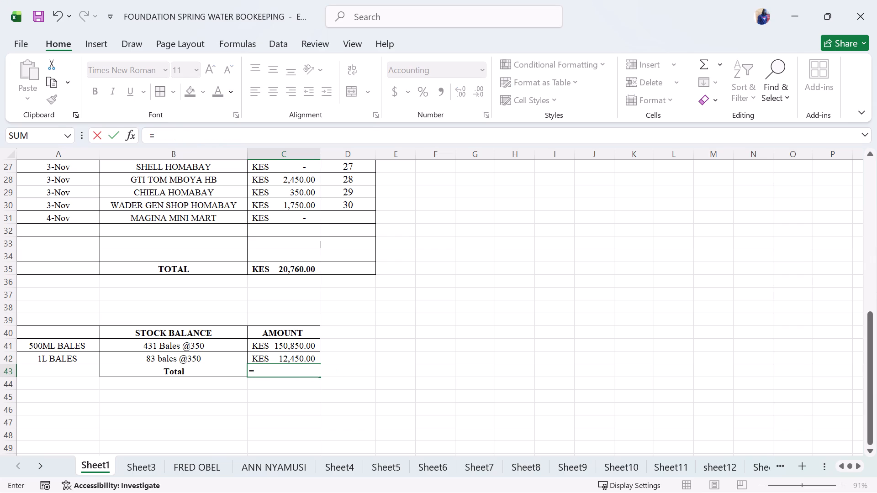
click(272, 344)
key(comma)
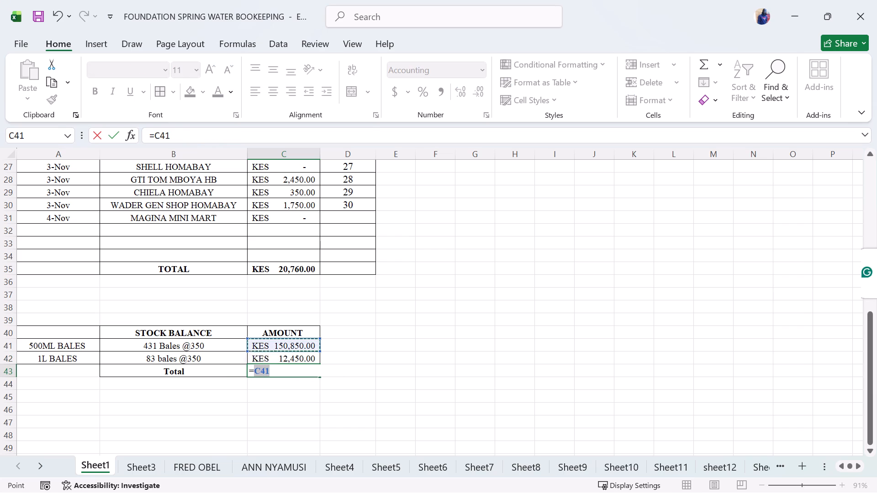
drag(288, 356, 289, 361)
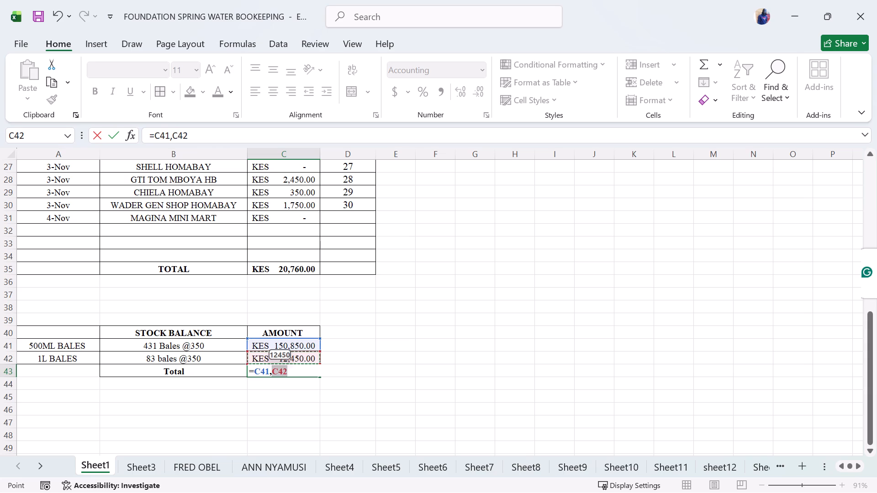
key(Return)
Replace the formula in the stock balance total cell C43 with a SUM of C41 and C42.
click(302, 370)
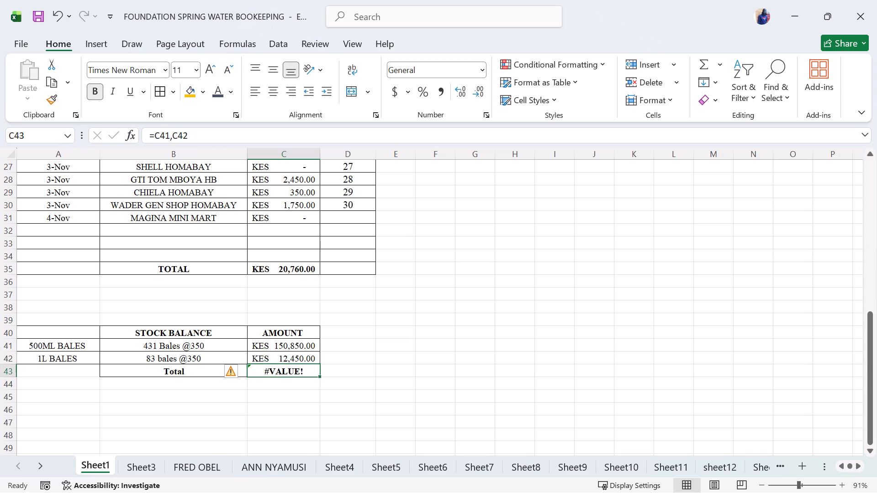
click(279, 372)
key(BackSpace)
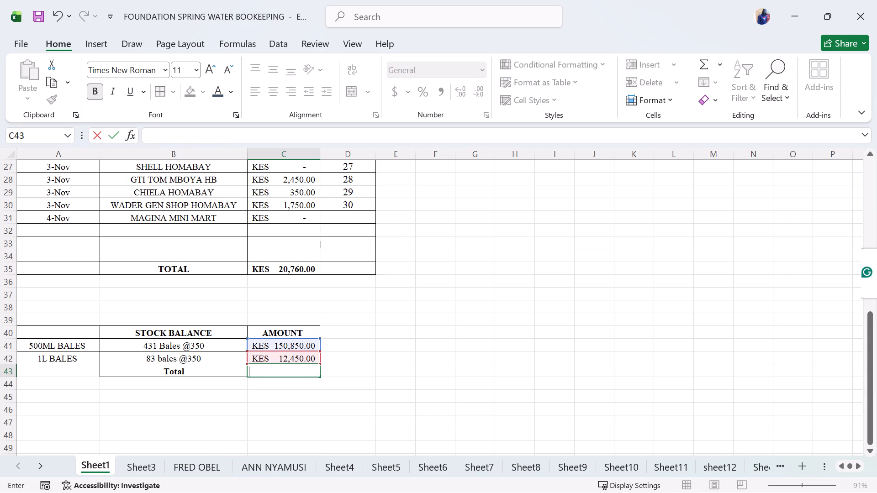
text(=S)
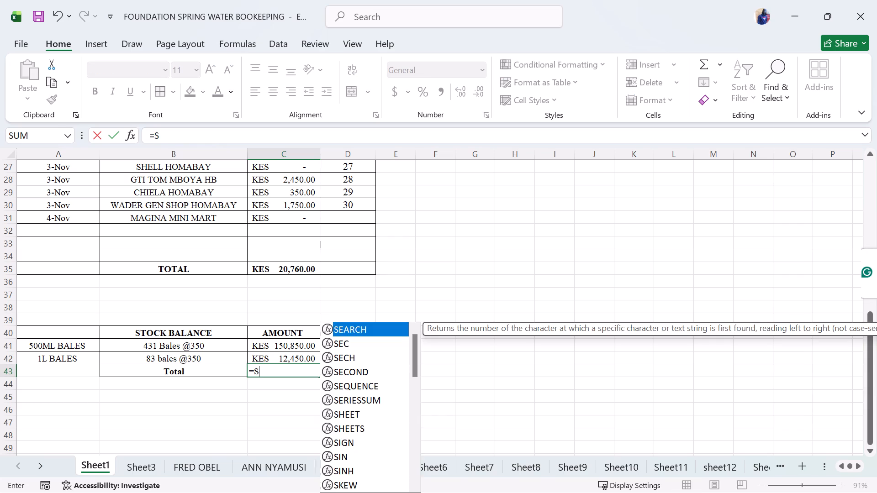
text(UM)
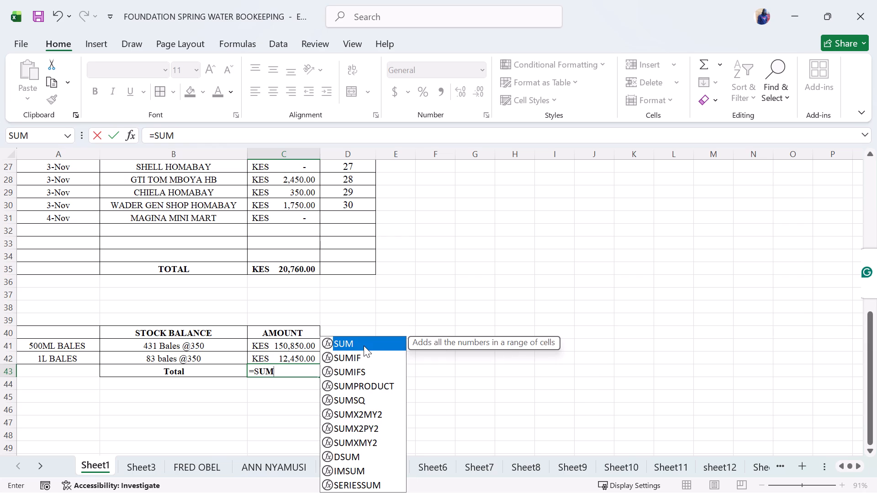
double_click(364, 345)
click(311, 346)
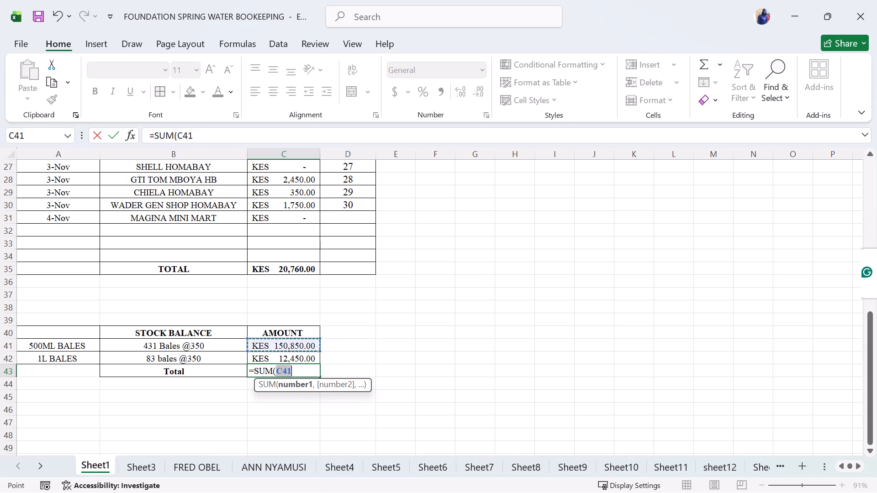
key(comma)
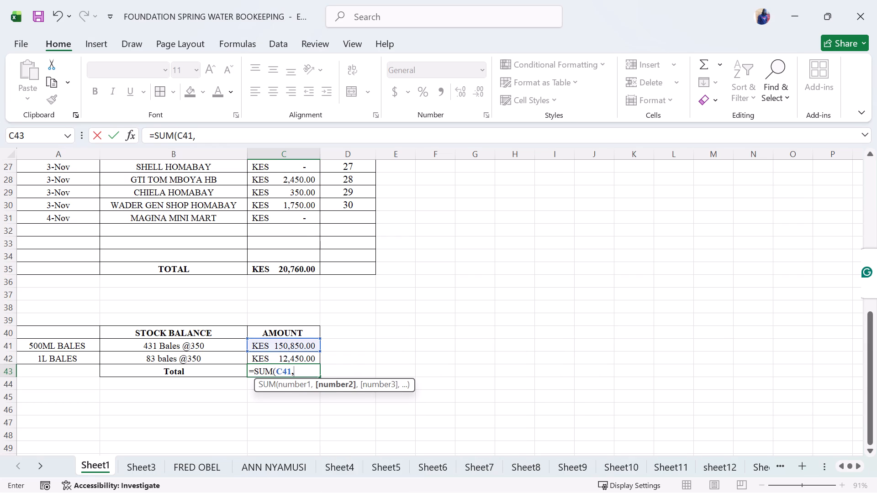
click(303, 355)
key(Return)
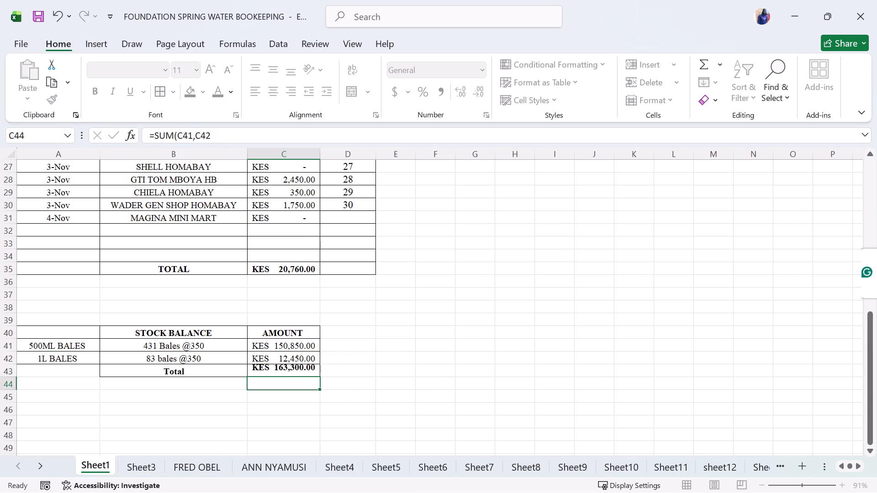
click(367, 358)
click(322, 378)
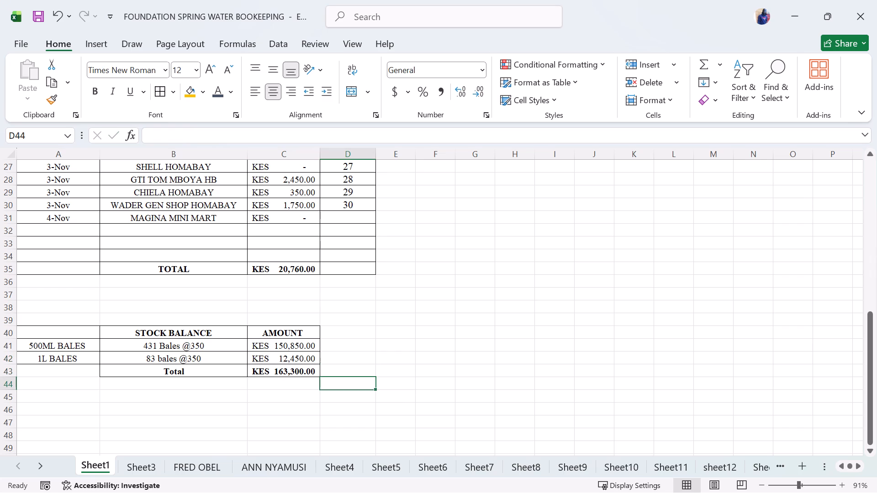
click(363, 318)
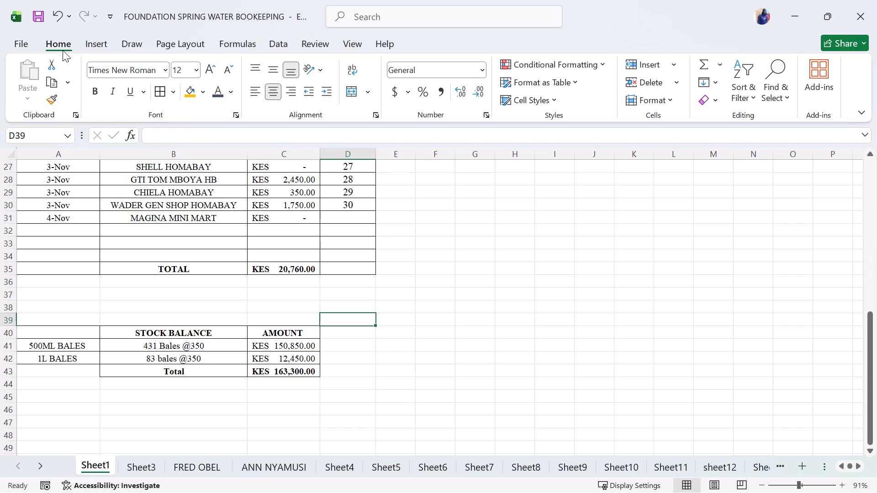
Save the bookkeeping workbook.
click(32, 18)
click(308, 297)
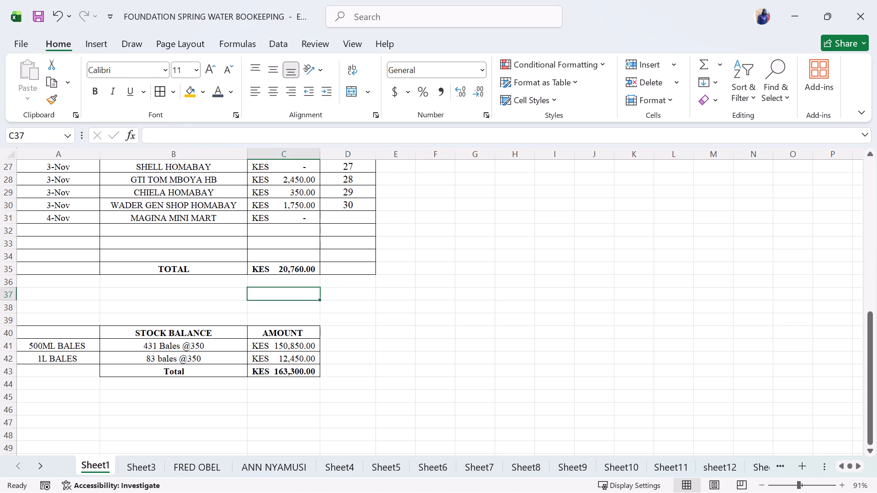
Look over the debtors' ledger entries and the stock balance table on Sheet1.
scroll(418, 307, up, 4)
scroll(418, 307, down, 1)
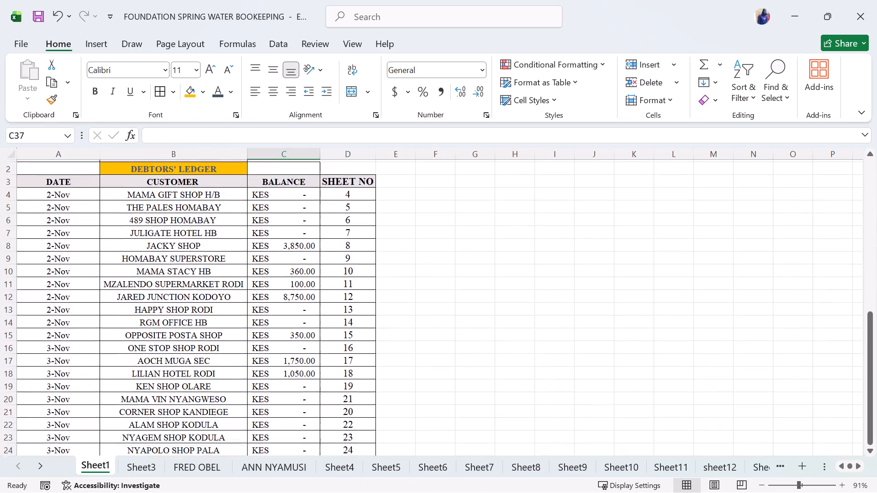
scroll(418, 307, down, 4)
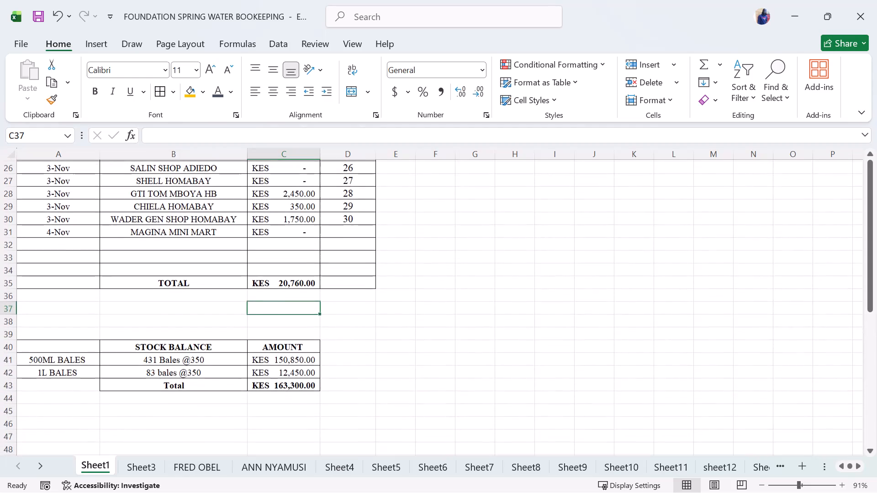
scroll(418, 307, up, 1)
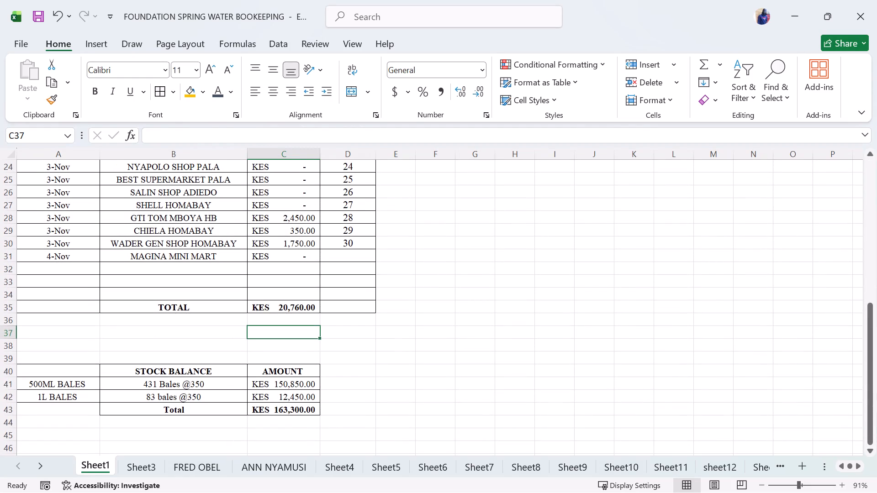
scroll(365, 298, up, 2)
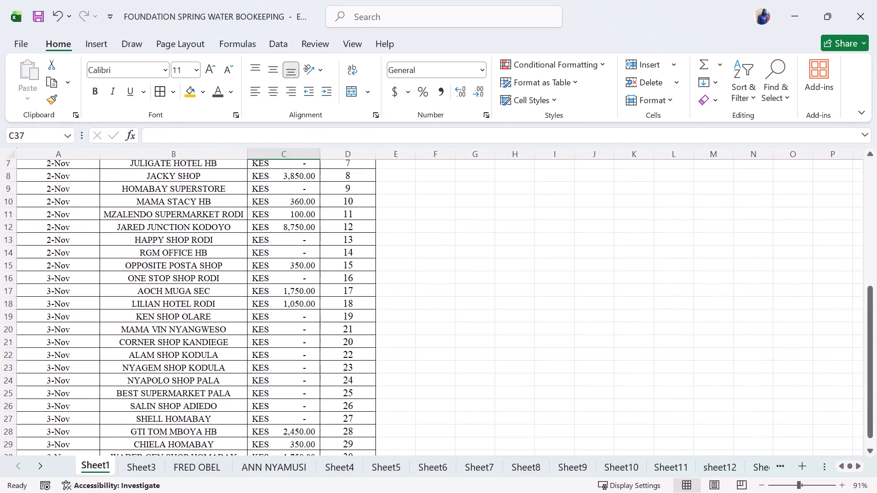
Check the debtors' ledger entries, their total and the stock balance table on Sheet1.
scroll(365, 298, up, 1)
scroll(365, 298, down, 1)
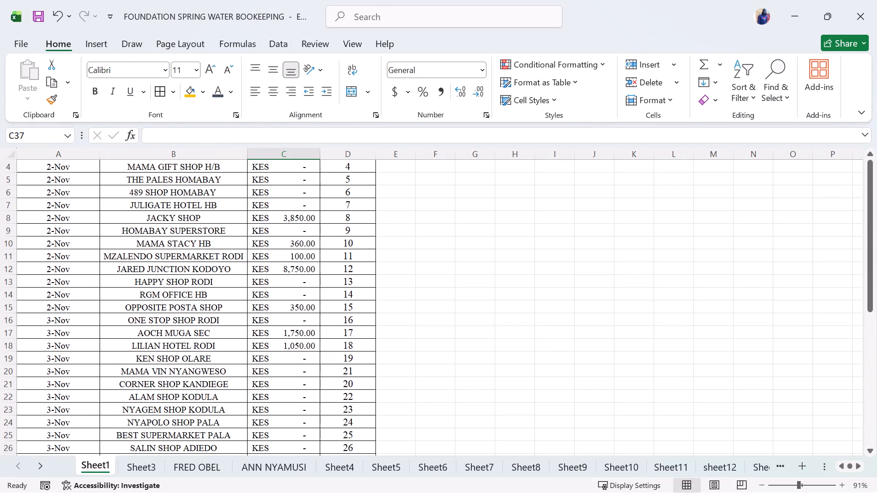
scroll(365, 298, down, 2)
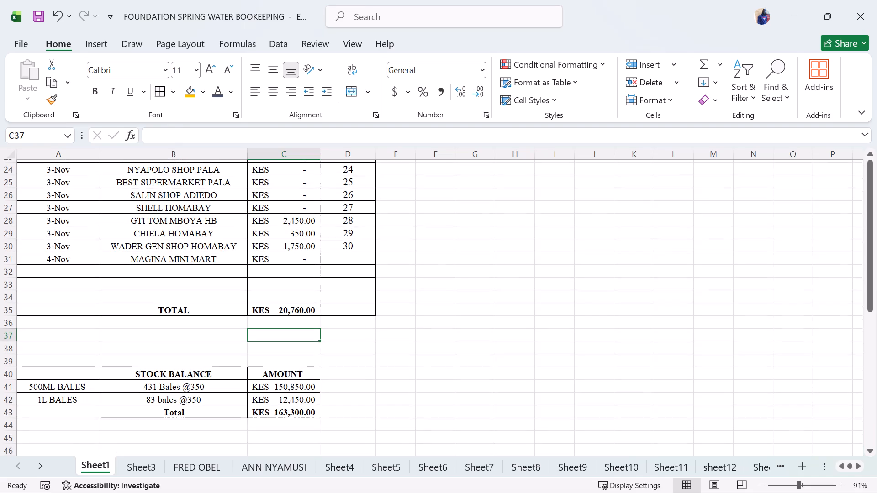
scroll(365, 298, down, 1)
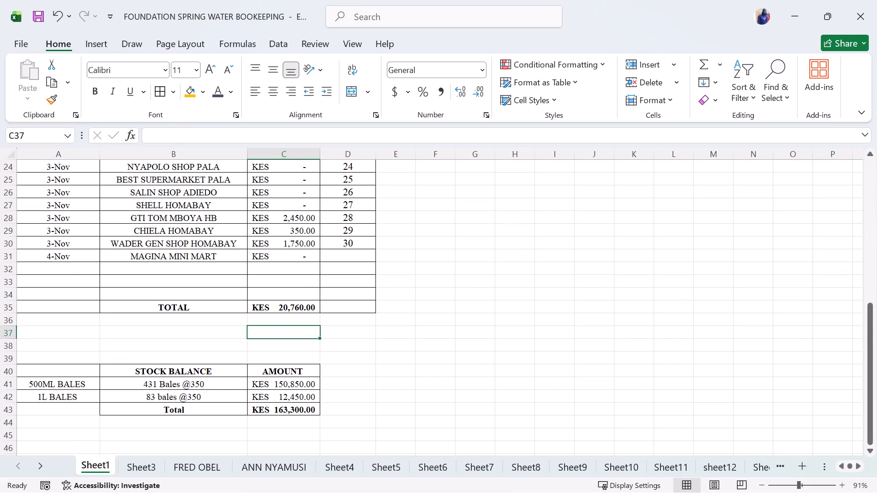
scroll(379, 268, up, 3)
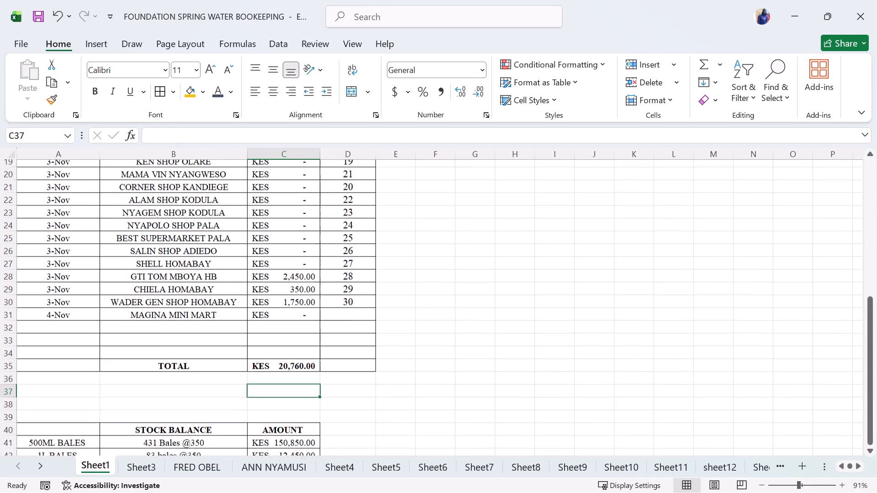
Save the bookkeeping workbook.
click(42, 10)
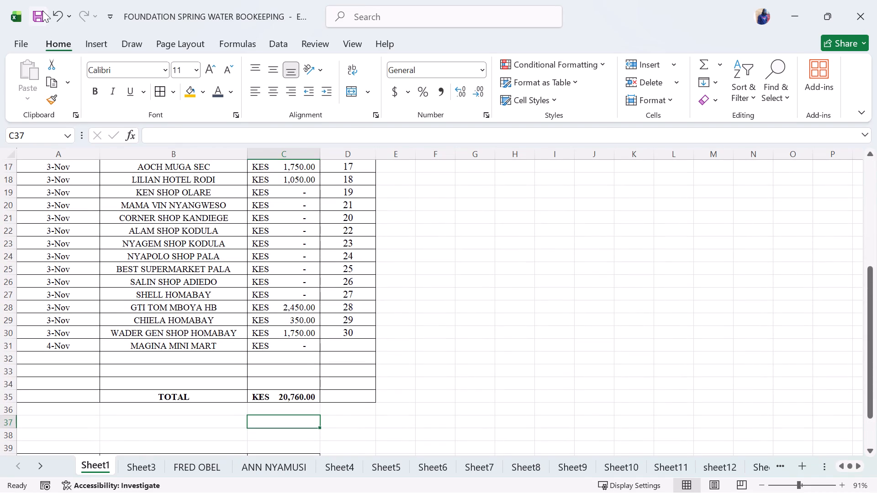
Recheck the debtors' list on Sheet1 down to the Magina Mini Mart row and save the workbook.
scroll(392, 253, up, 2)
scroll(392, 253, down, 1)
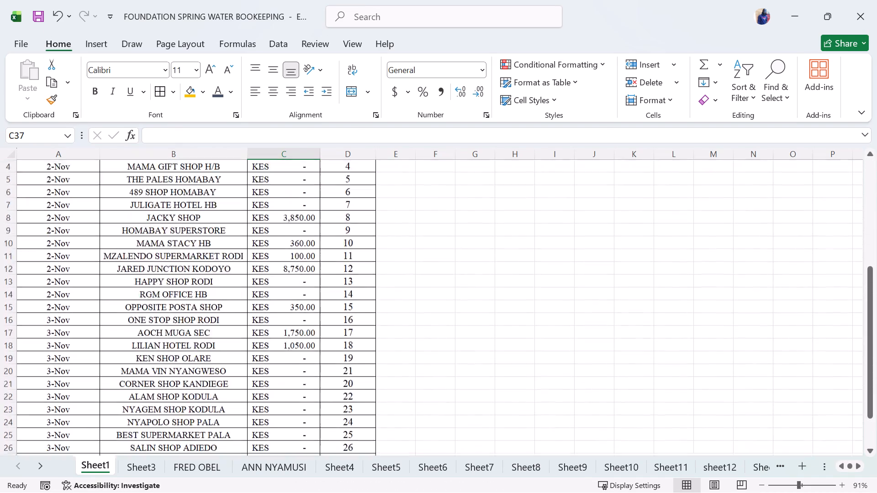
scroll(392, 253, down, 3)
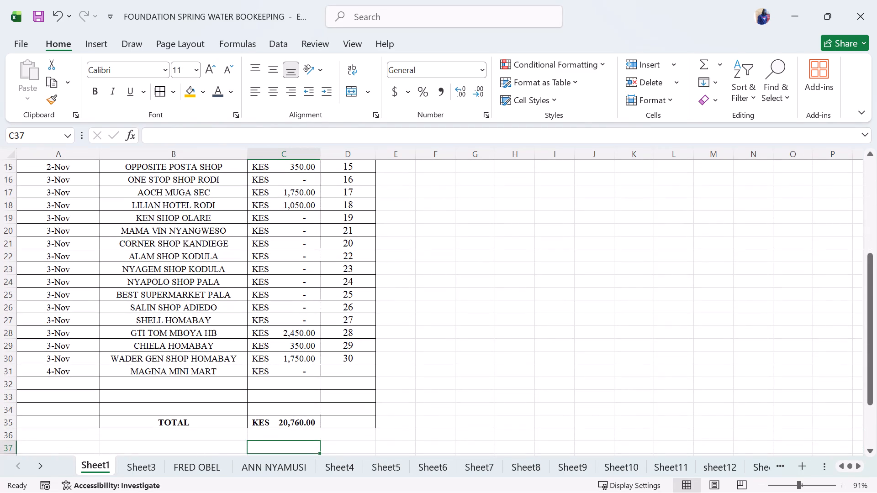
click(404, 324)
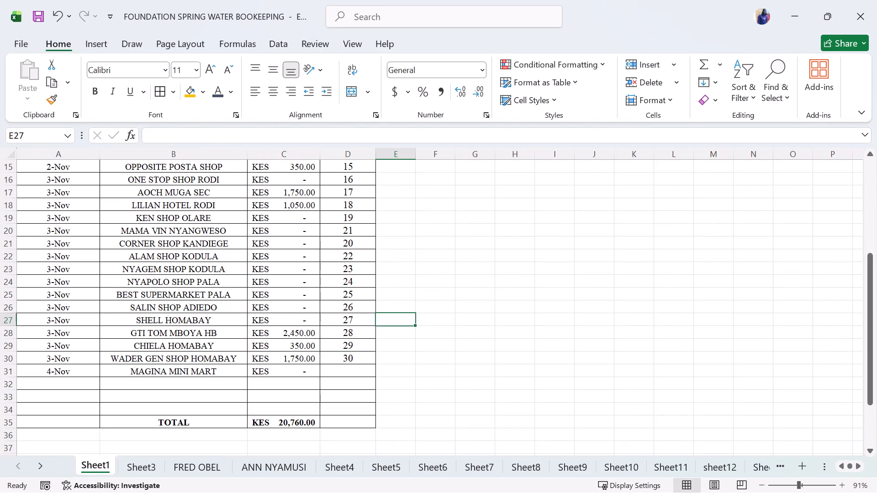
click(404, 327)
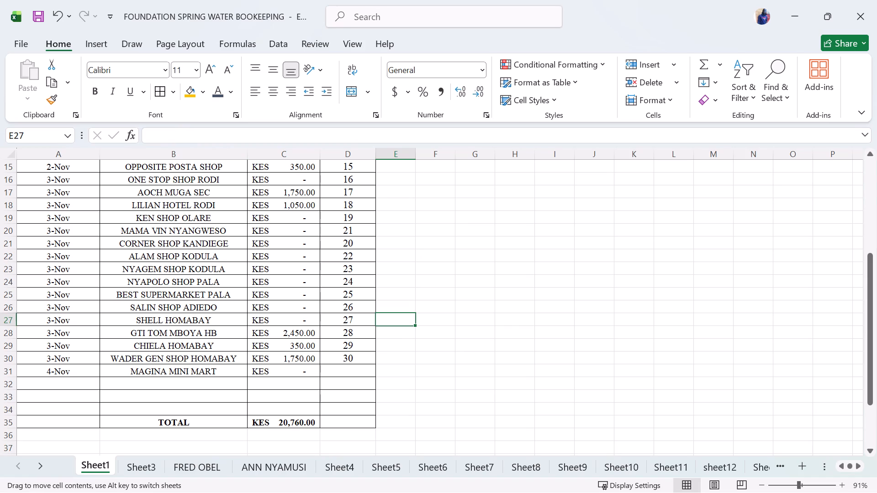
click(335, 373)
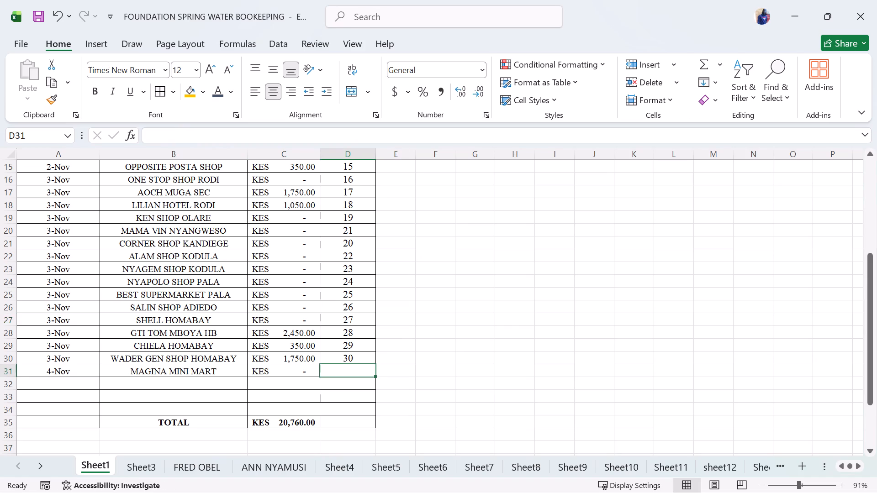
click(35, 15)
Look over the debtors' ledger on Sheet1 from its first rows down to the stock balance table.
click(293, 284)
scroll(437, 274, up, 1)
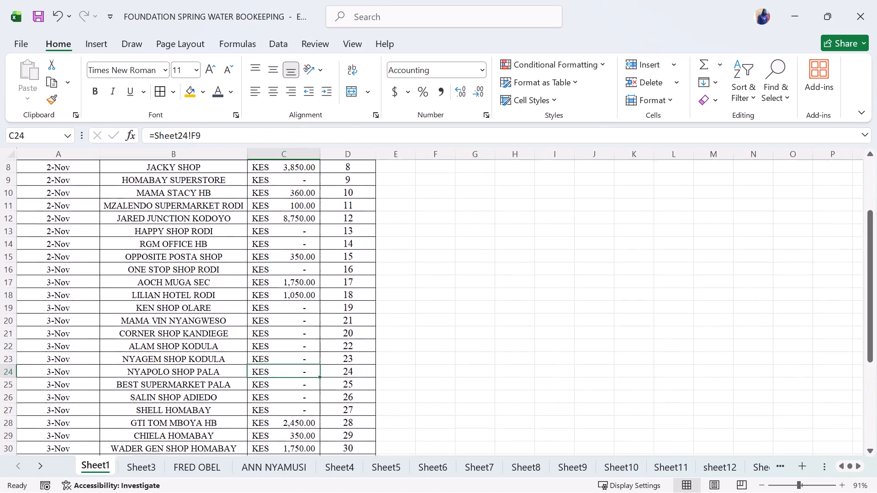
scroll(437, 274, up, 2)
scroll(437, 274, down, 1)
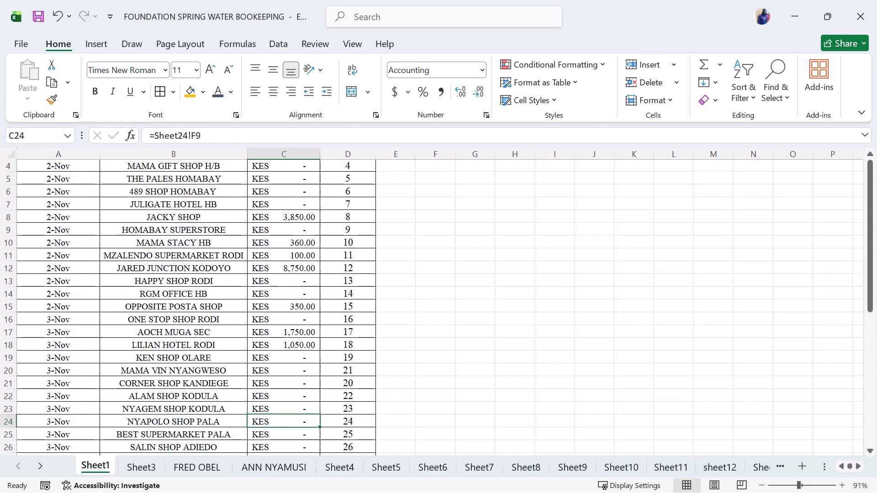
scroll(437, 274, down, 2)
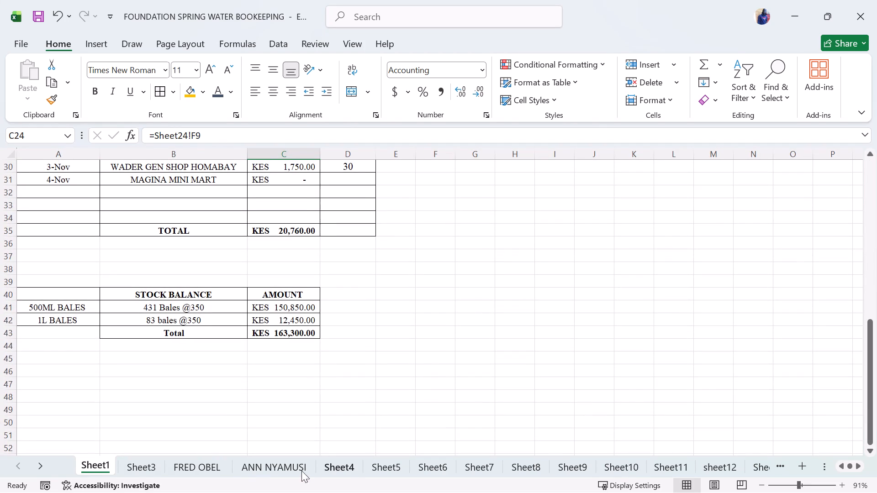
Examine the individual debtor account sheets in order, from Sheet3 through the Jacky Shop HB account on Sheet8.
click(146, 464)
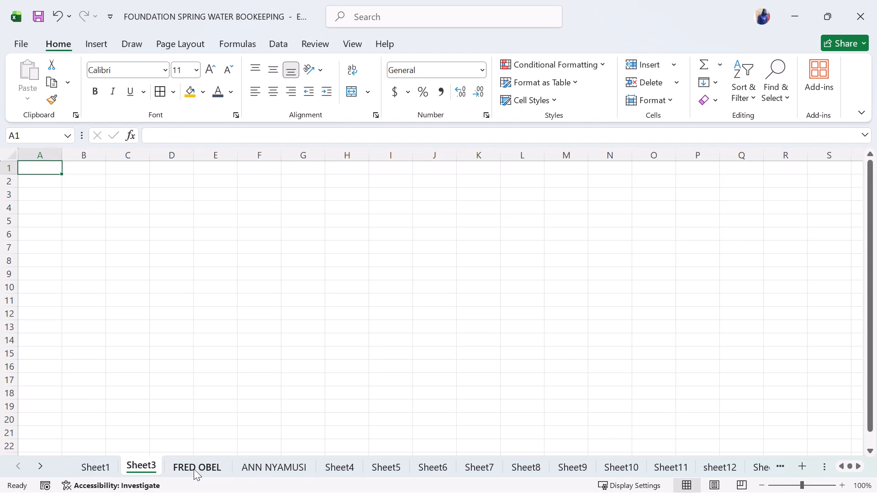
click(194, 469)
click(256, 475)
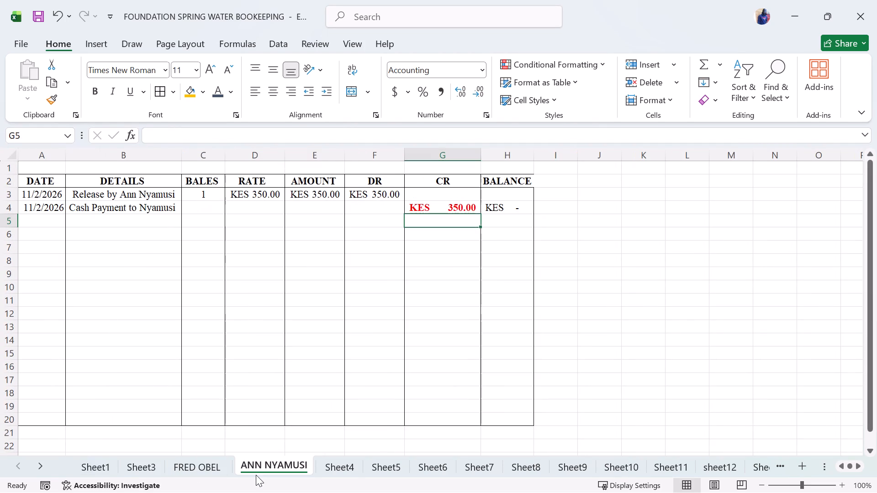
click(329, 468)
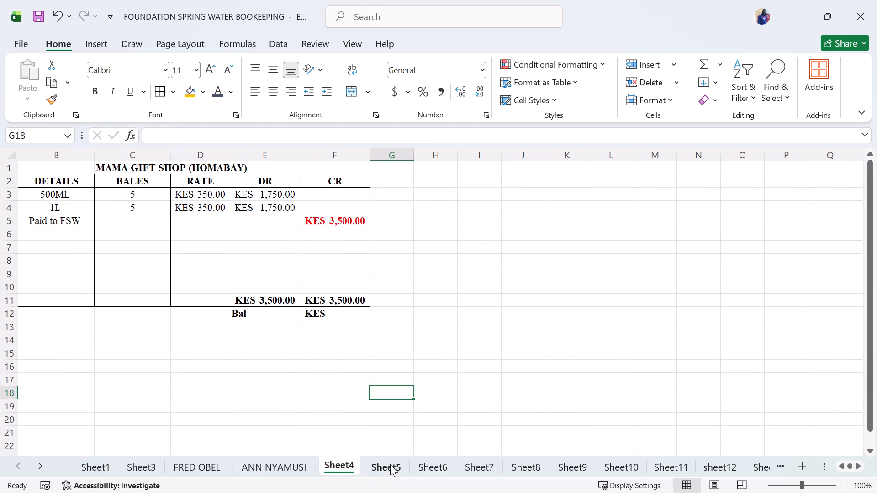
click(391, 464)
click(438, 460)
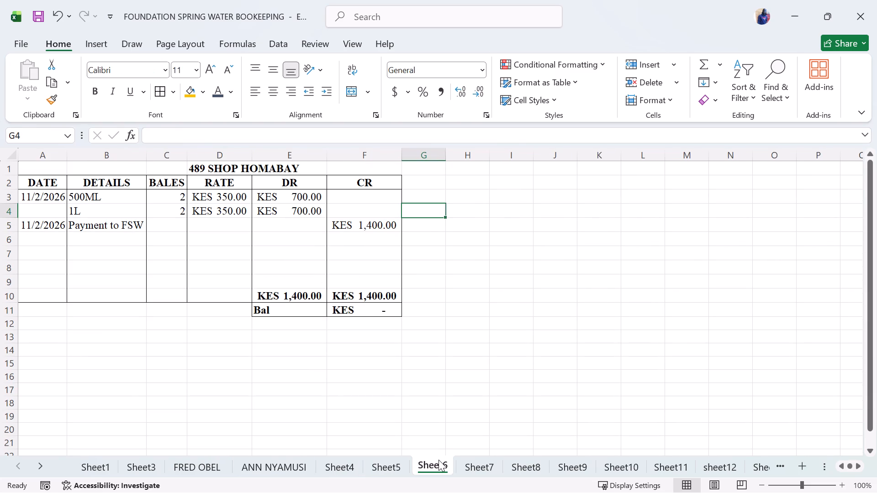
click(472, 463)
click(527, 463)
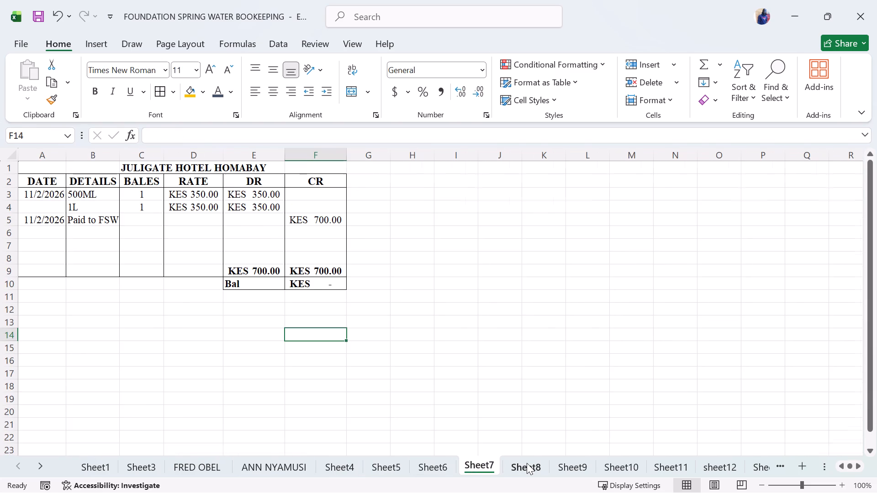
click(348, 322)
click(428, 278)
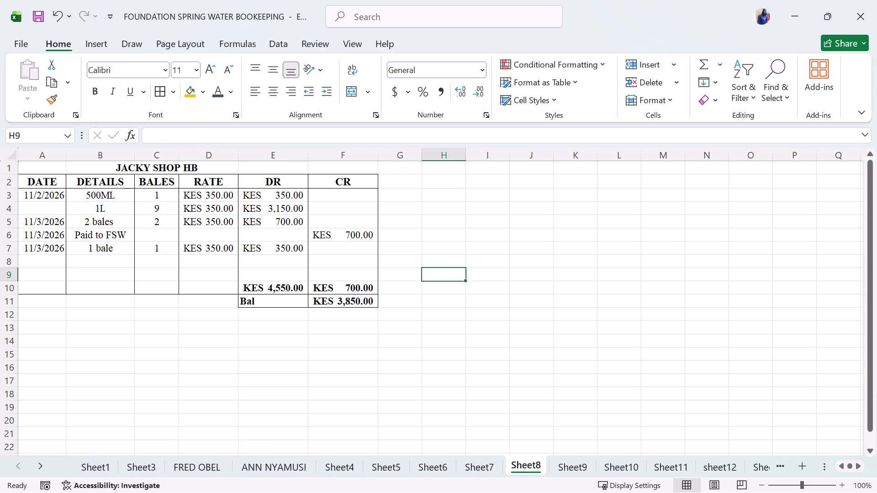
Save the workbook with the Jacky Shop HB account sheet open.
click(37, 13)
Go to the last sheet, Sheet31, to check the Magina Mini Mart account.
triple_click(37, 461)
triple_click(37, 461)
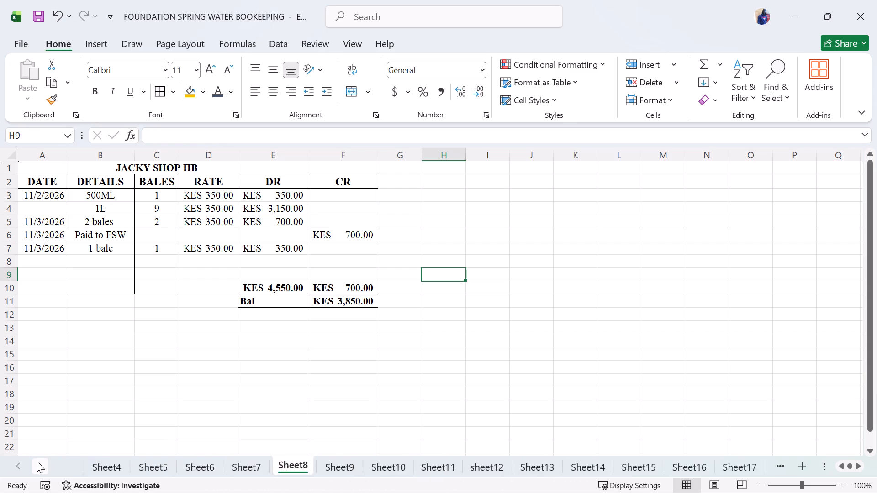
triple_click(37, 461)
double_click(37, 461)
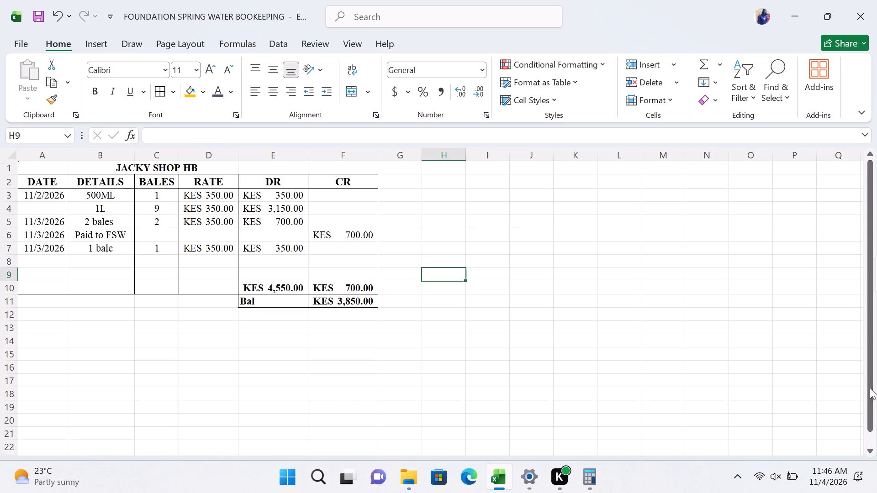
click(693, 404)
click(727, 472)
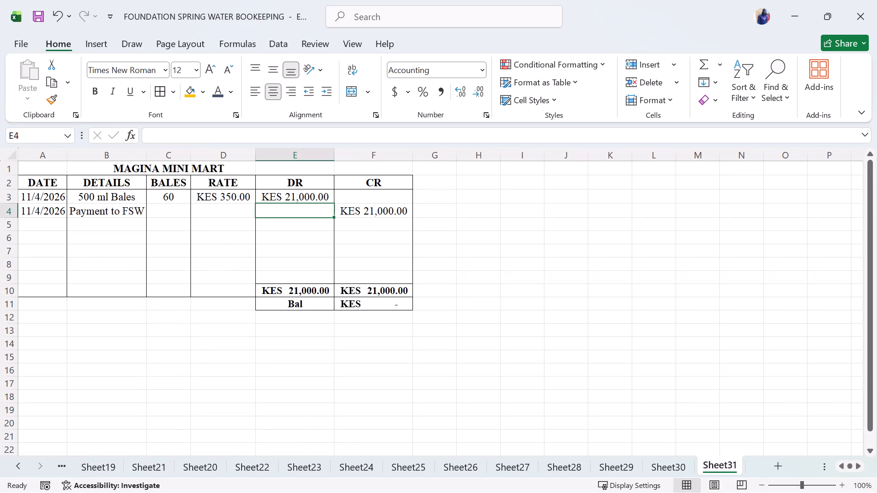
Save the workbook with the Magina Mini Mart account sheet open.
click(38, 12)
click(498, 278)
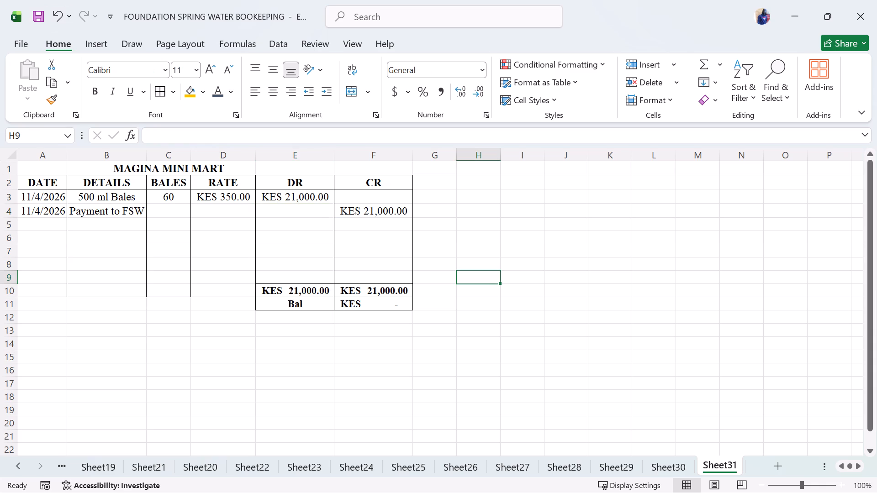
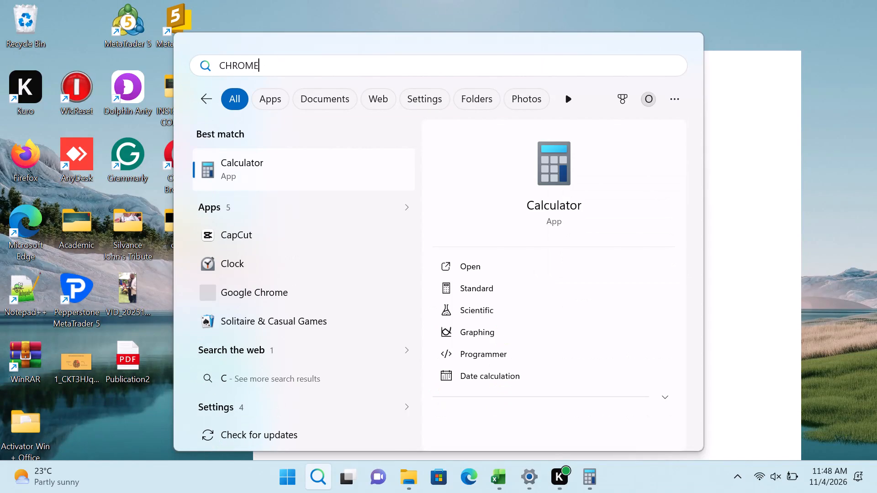
Launch Google Chrome and bring its new tab window into view.
double_click(265, 163)
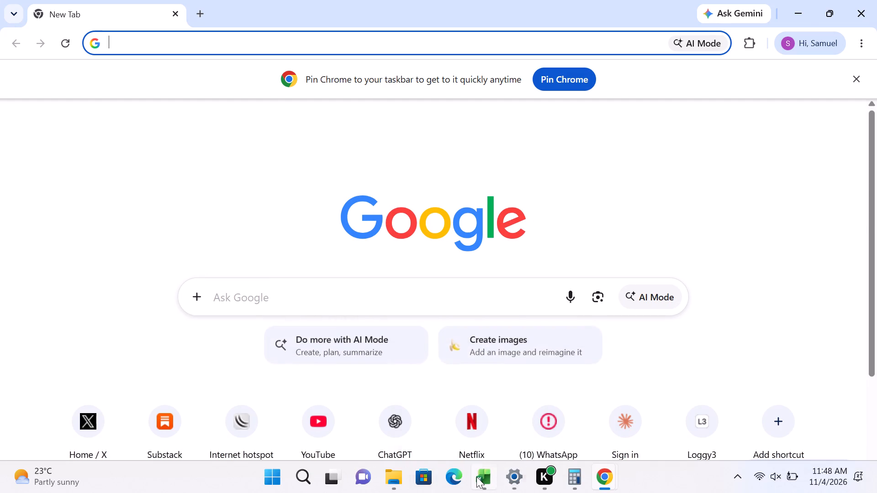
click(597, 478)
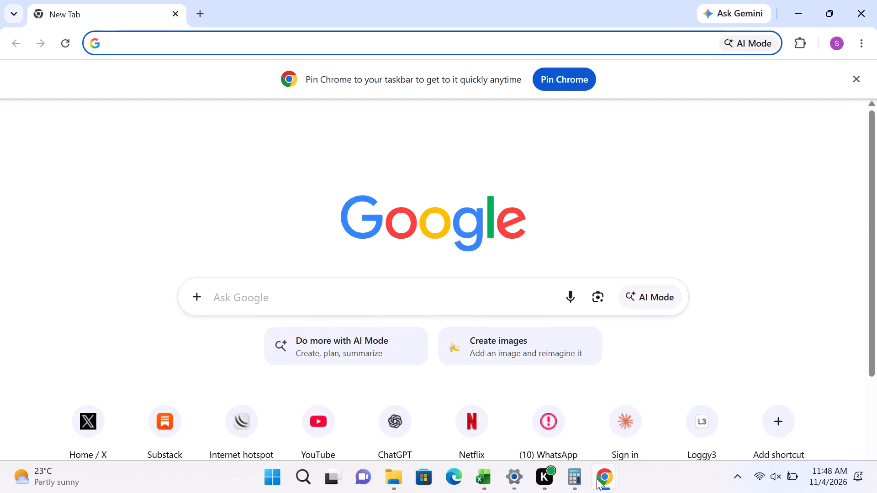
click(597, 478)
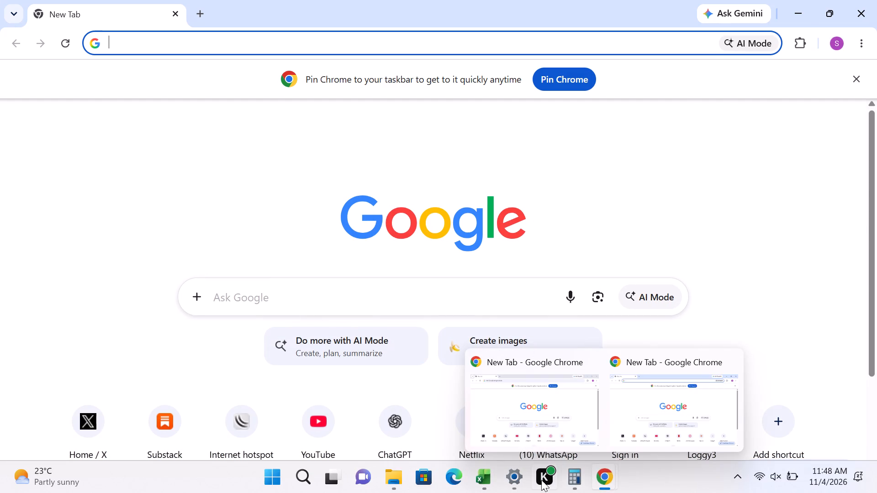
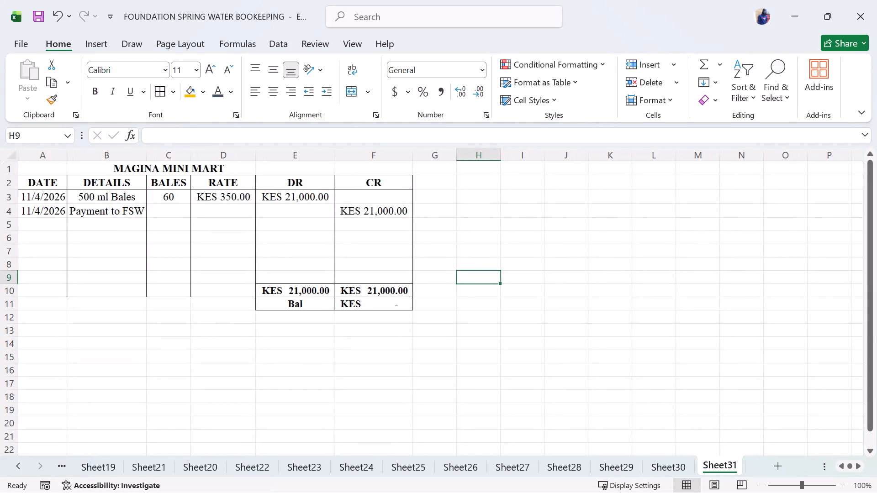
Go back from the Magina Mini Mart sheet to the debtors' ledger on Sheet1.
scroll(404, 378, up, 1)
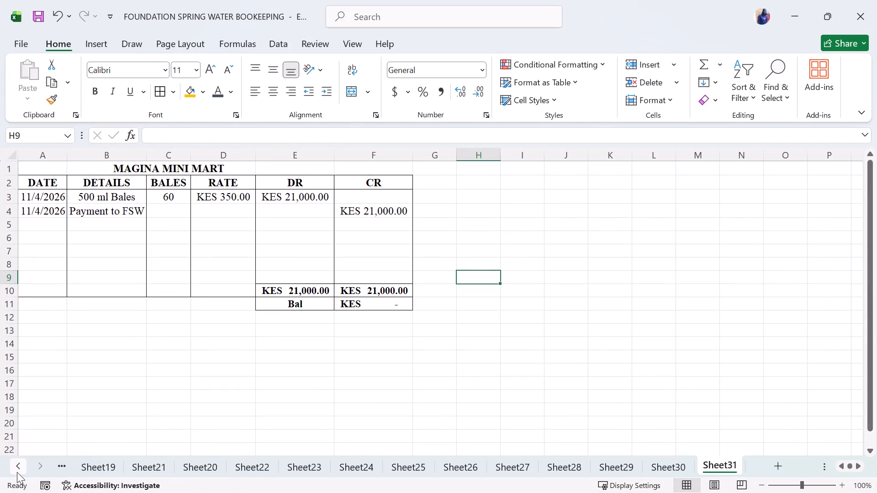
triple_click(17, 472)
triple_click(17, 472)
triple_click(17, 472)
triple_click(17, 472)
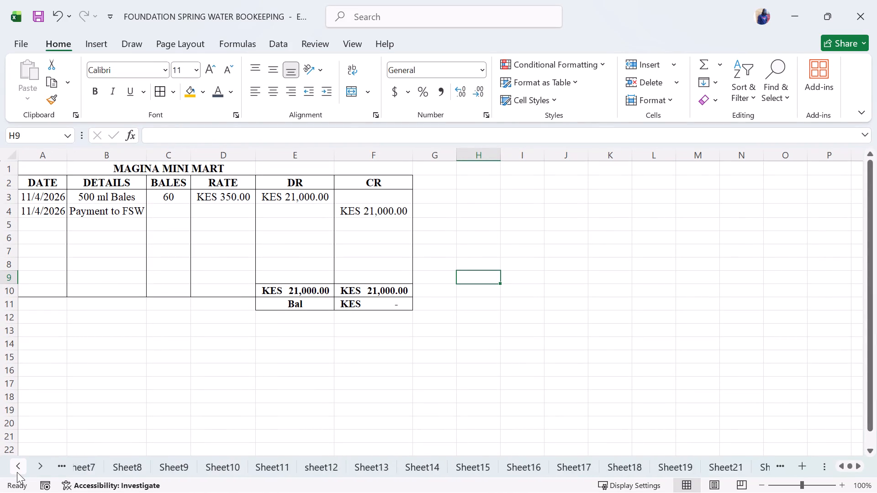
triple_click(17, 472)
triple_click(17, 472)
triple_click(17, 472)
click(17, 472)
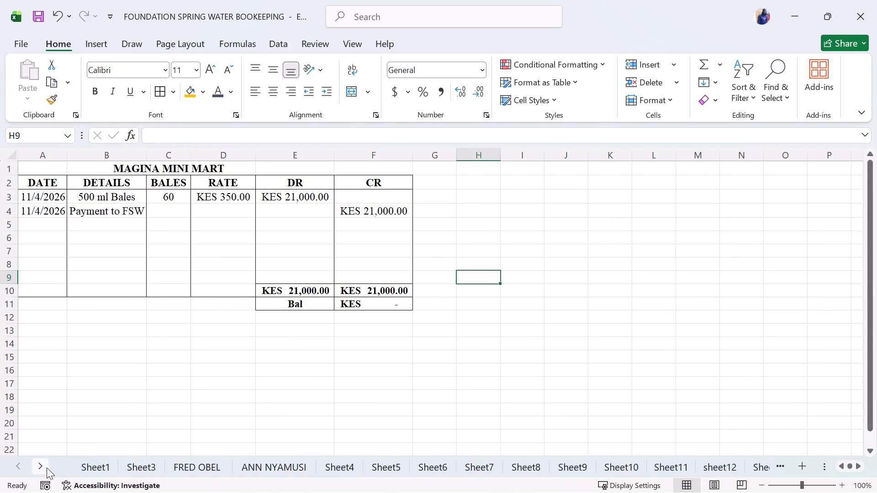
click(84, 462)
Review the debtors' ledger on Sheet1 from the first customers down to the total row.
scroll(159, 347, up, 2)
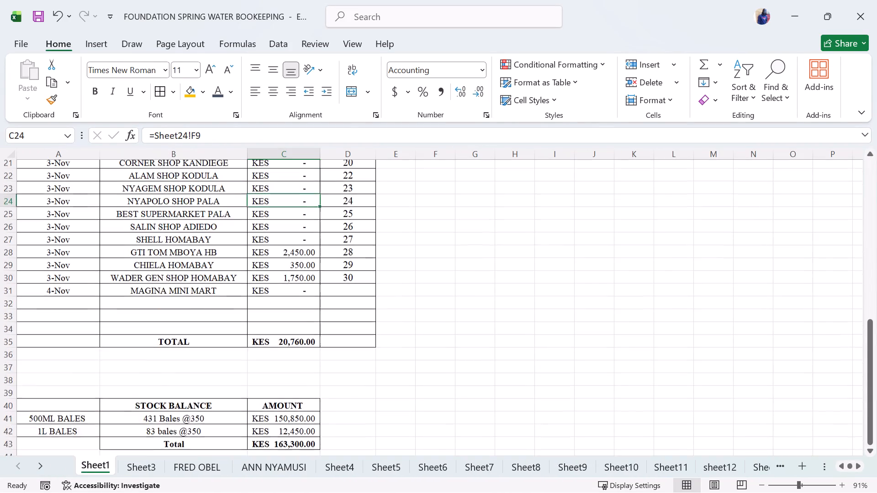
scroll(159, 347, up, 2)
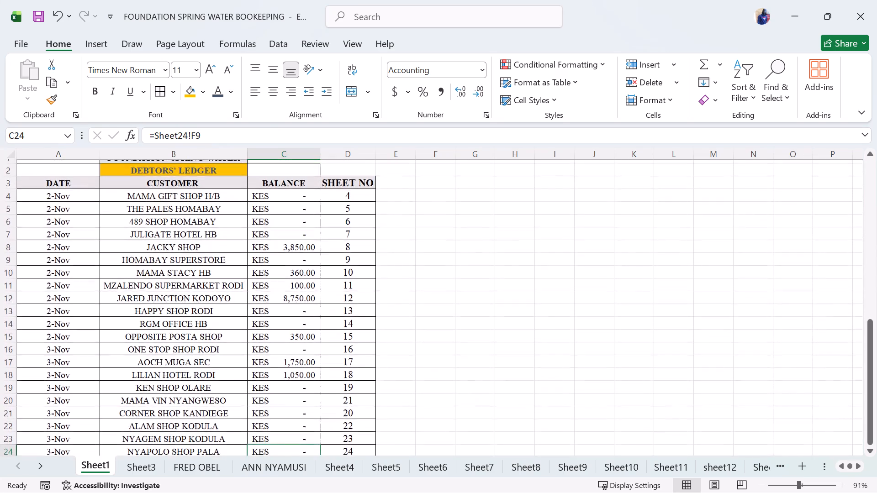
scroll(159, 347, down, 1)
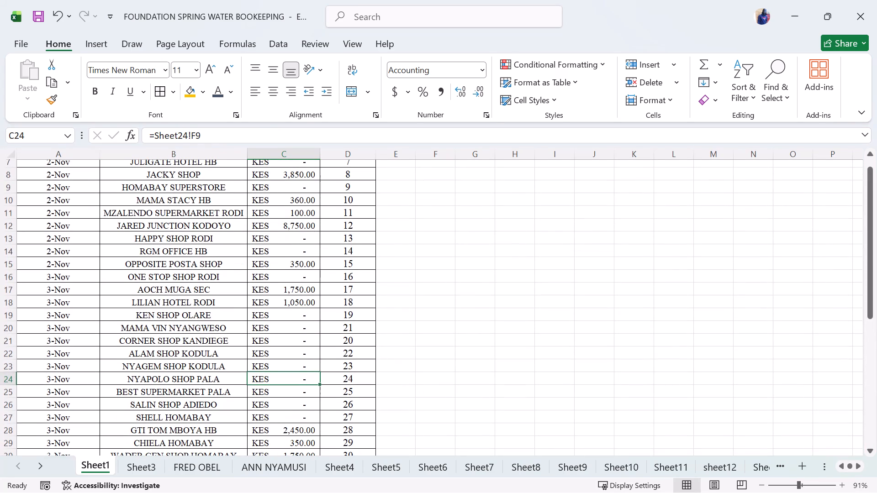
scroll(159, 347, down, 1)
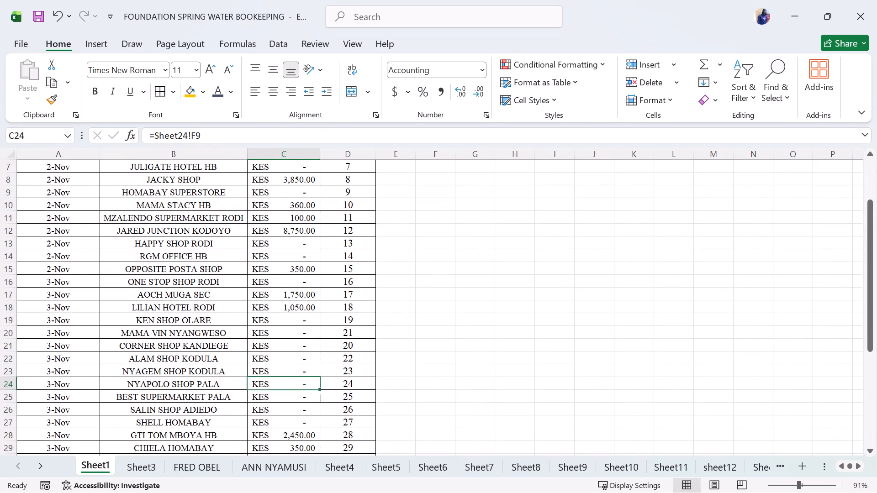
scroll(159, 347, down, 1)
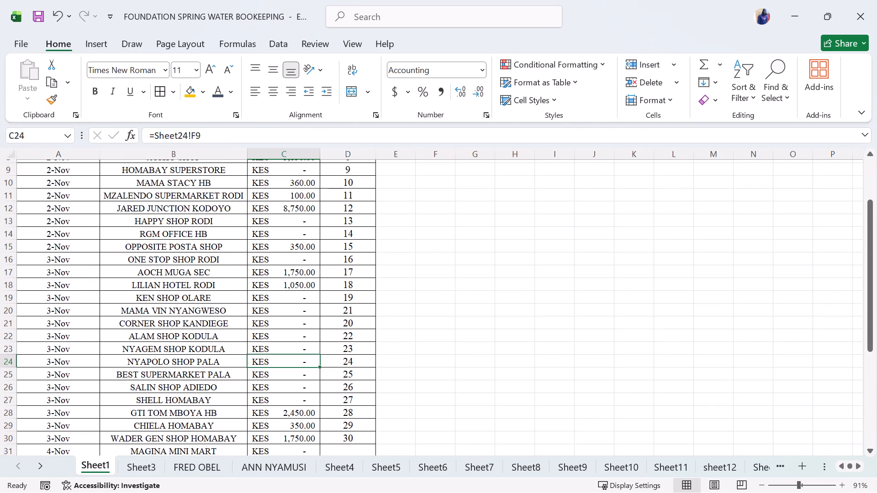
scroll(159, 347, down, 2)
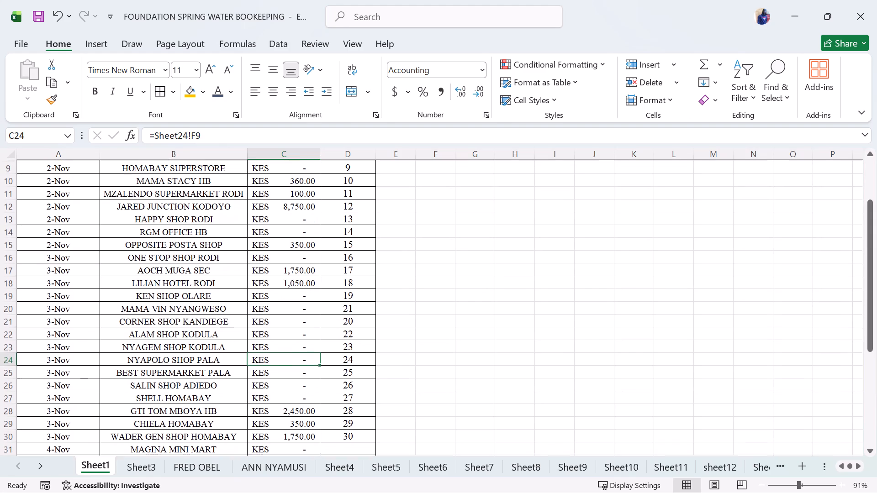
scroll(159, 347, down, 1)
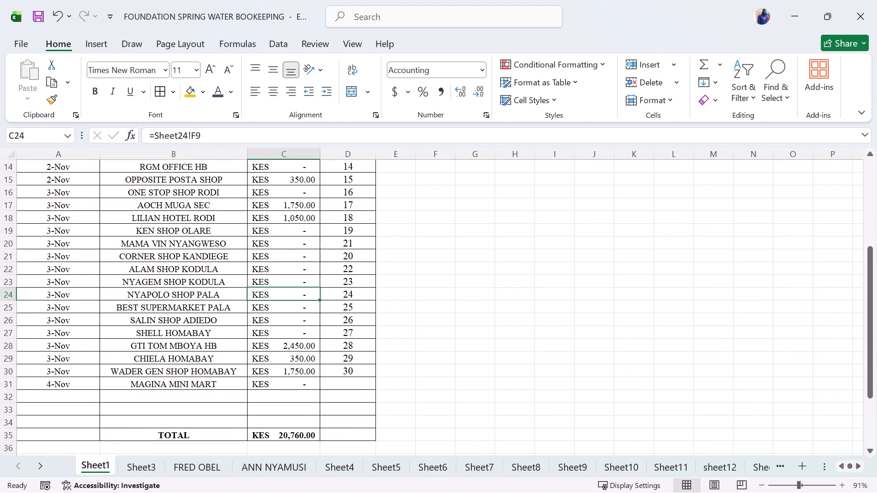
scroll(198, 321, down, 1)
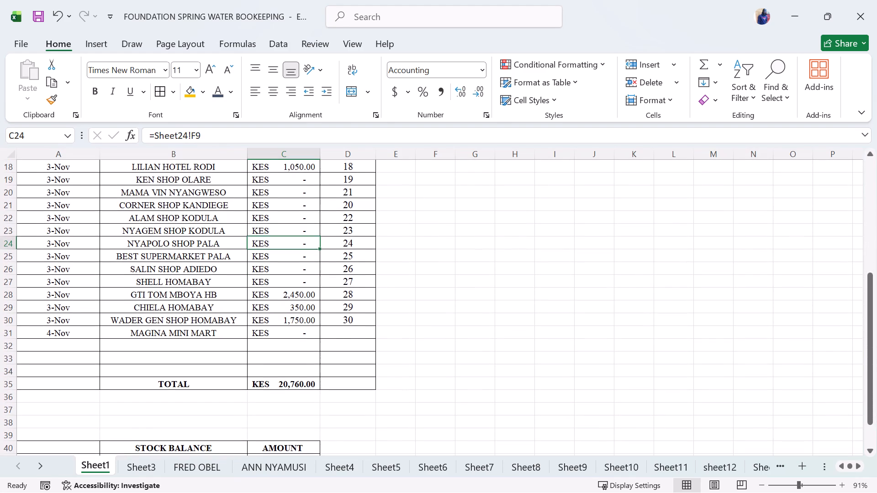
Insert four blank rows at row 32, below the Magina Mini Mart entry in the debtors' ledger.
click(439, 268)
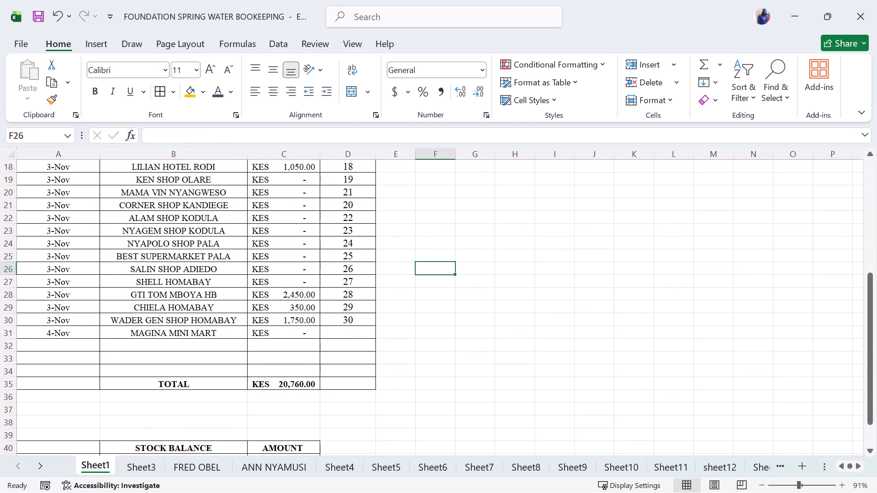
click(427, 345)
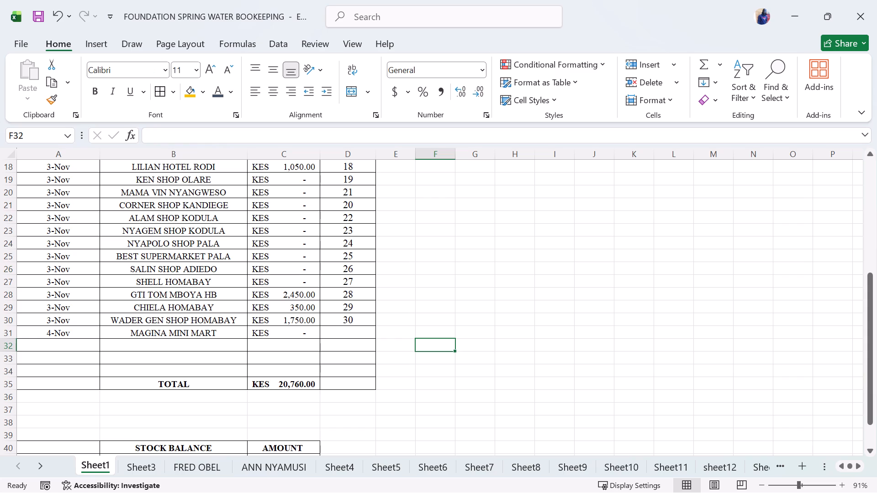
click(0, 347)
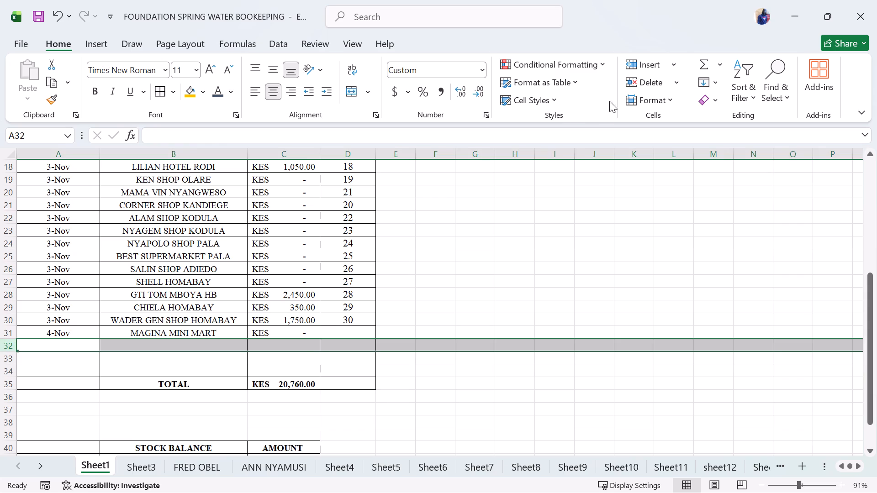
triple_click(640, 69)
click(640, 69)
click(527, 267)
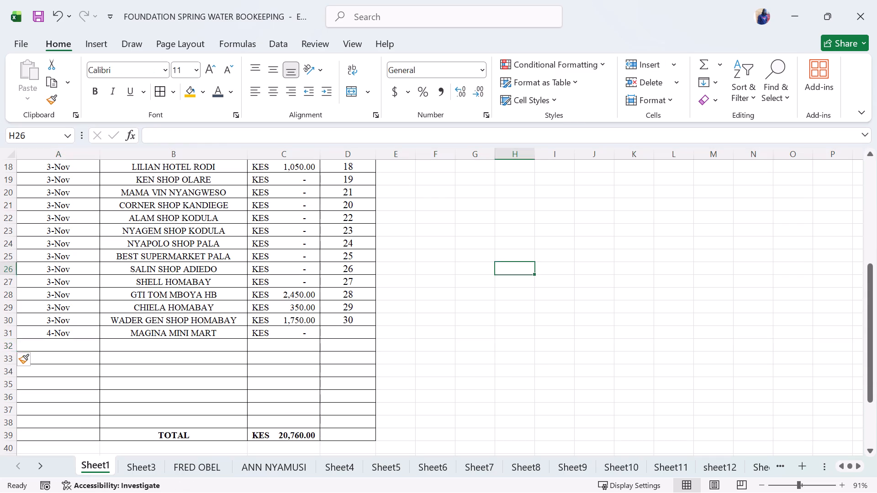
scroll(527, 267, down, 4)
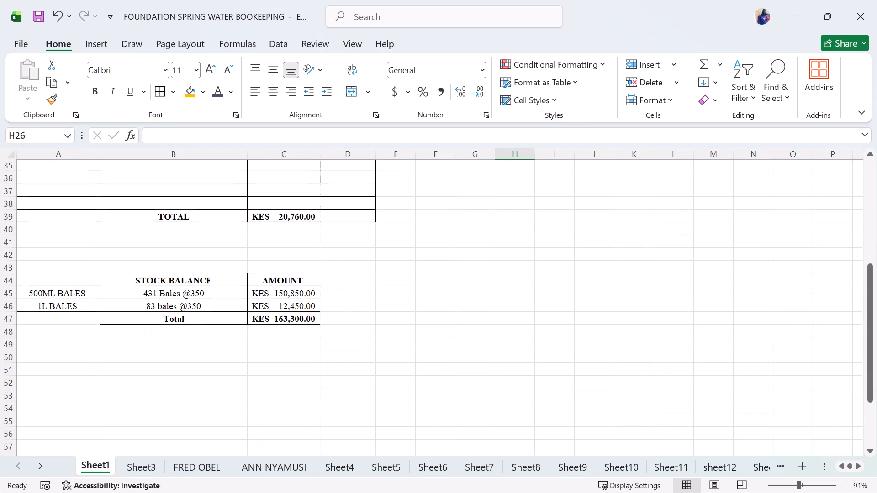
scroll(527, 267, down, 1)
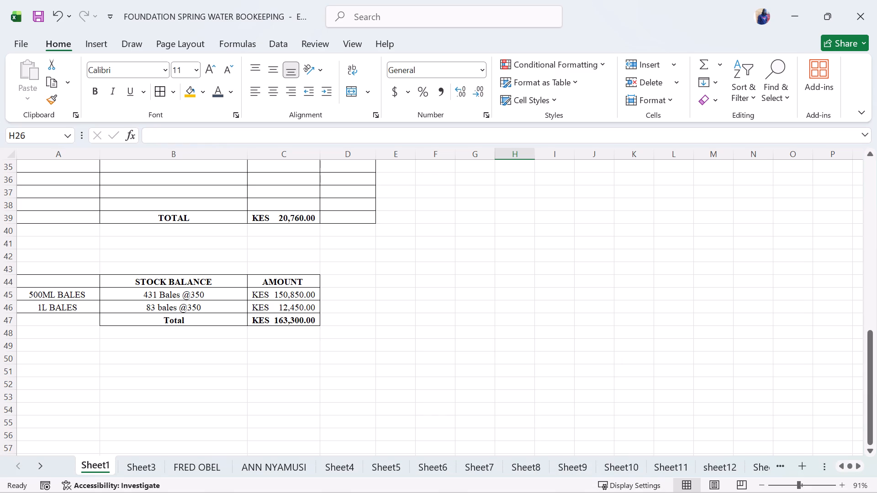
double_click(153, 309)
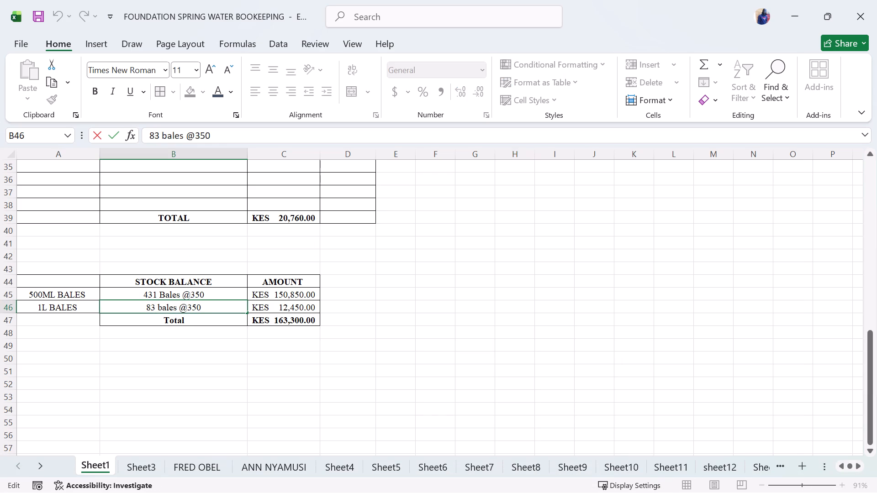
key(BackSpace)
key(9)
click(289, 308)
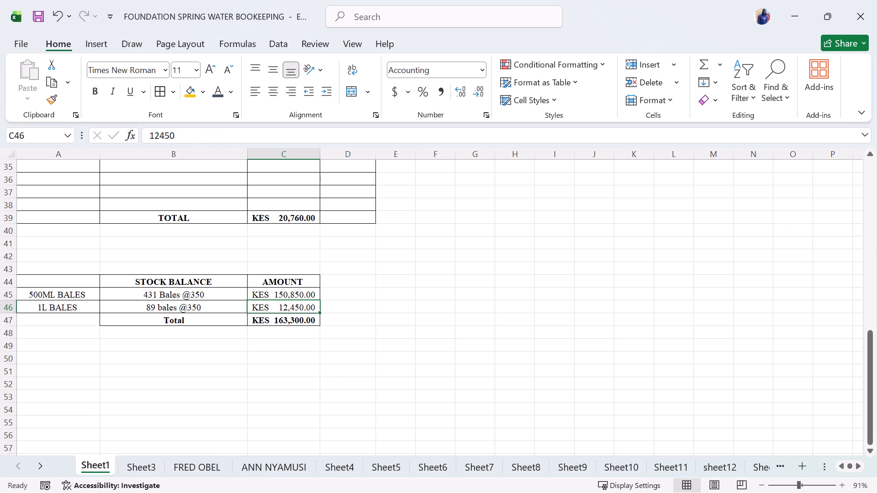
click(291, 309)
text(31)
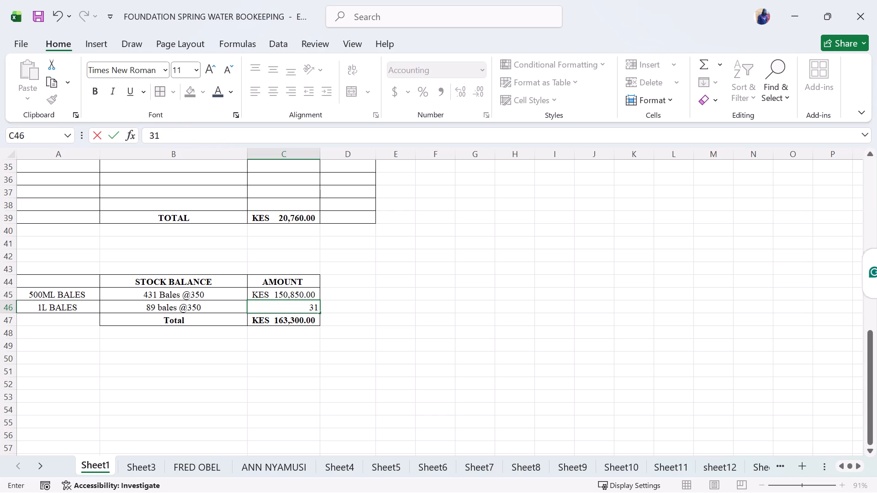
text(150)
click(331, 314)
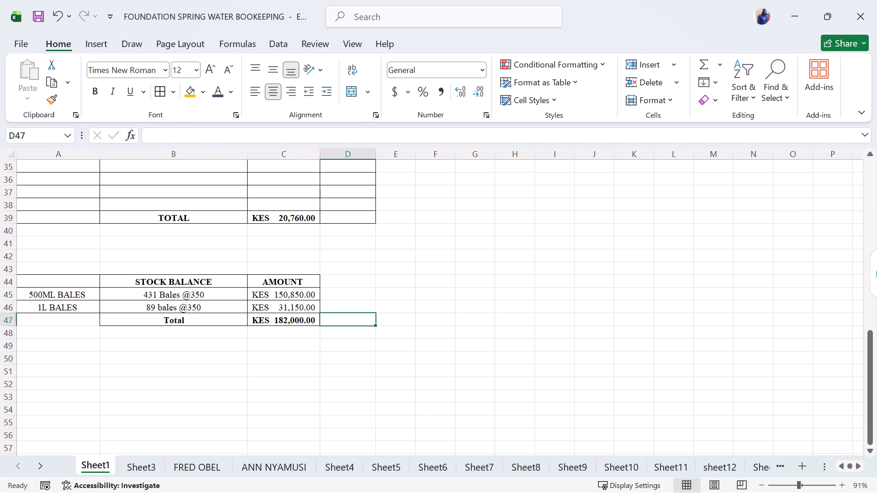
Check the 500ML bales amount in the stock balance table.
click(363, 290)
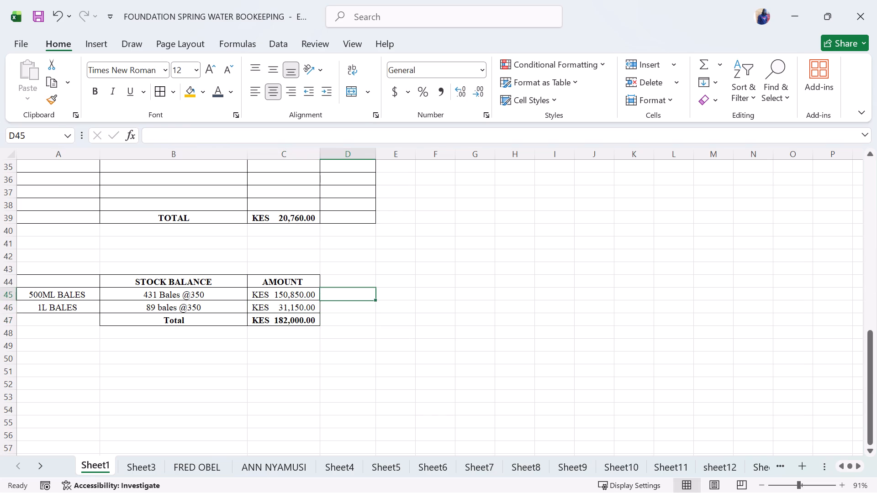
click(283, 298)
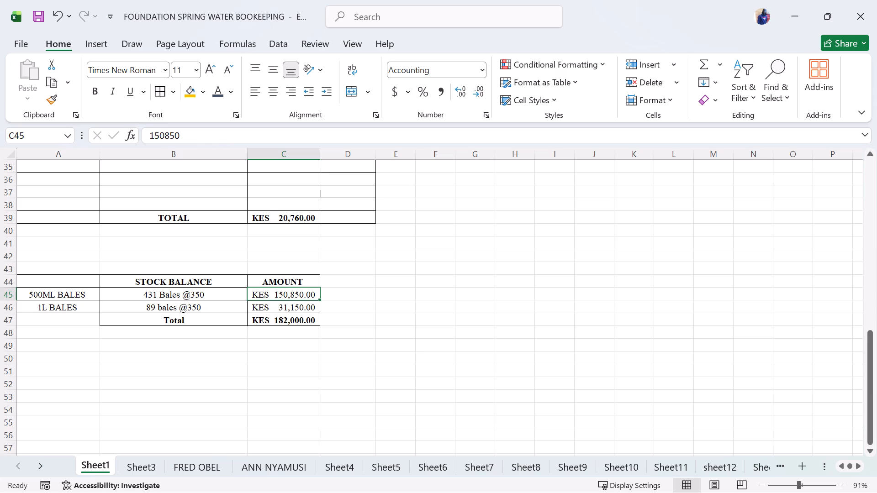
Save the Foundation Spring Water bookkeeping workbook with the extended debtors' ledger on Sheet1.
click(390, 258)
scroll(390, 258, up, 2)
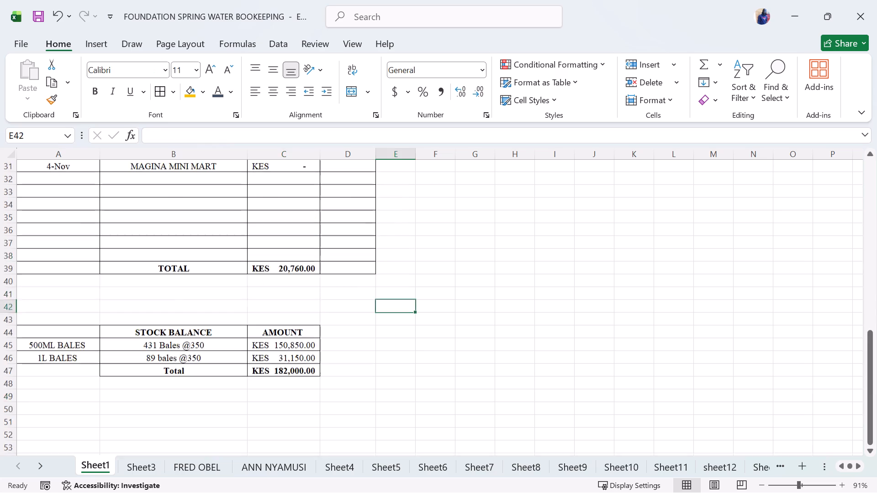
scroll(390, 258, up, 3)
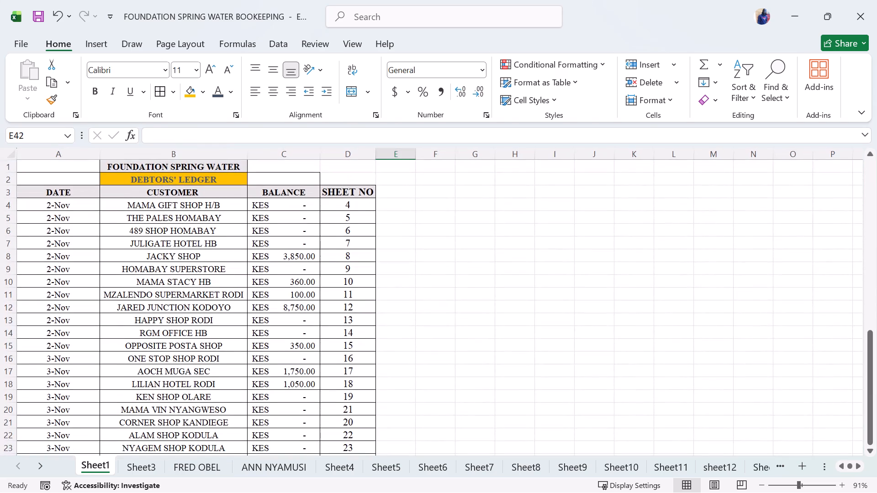
click(35, 13)
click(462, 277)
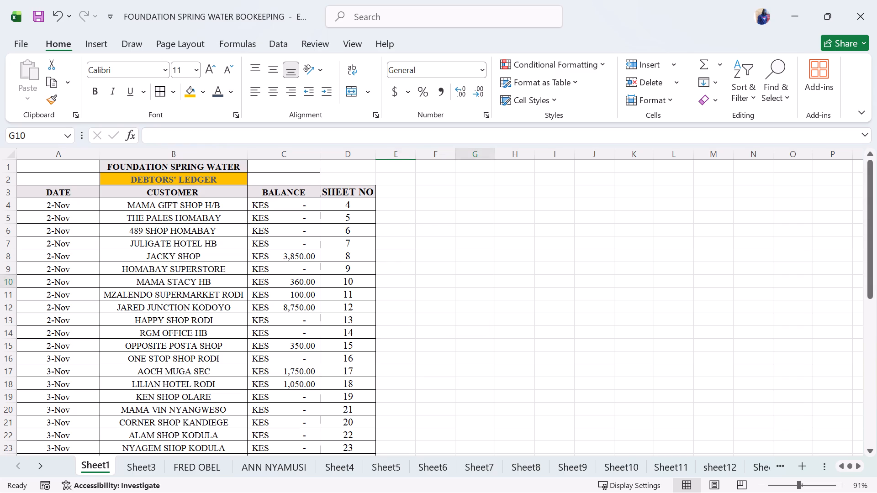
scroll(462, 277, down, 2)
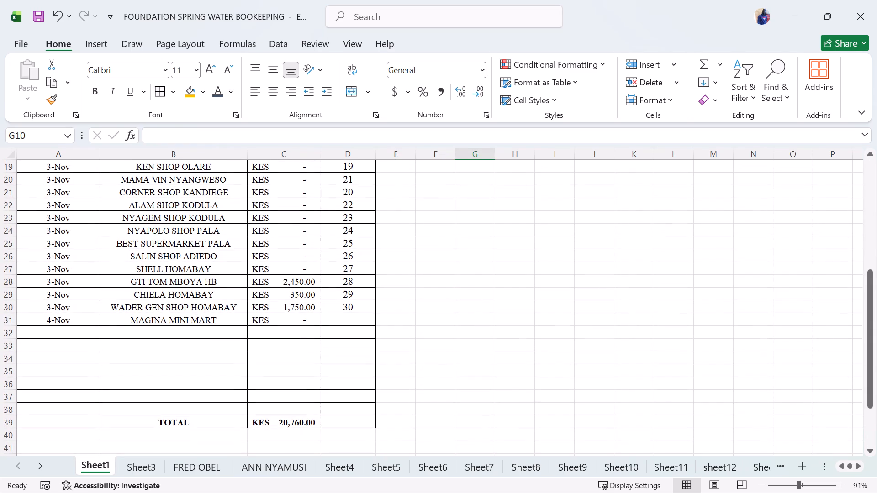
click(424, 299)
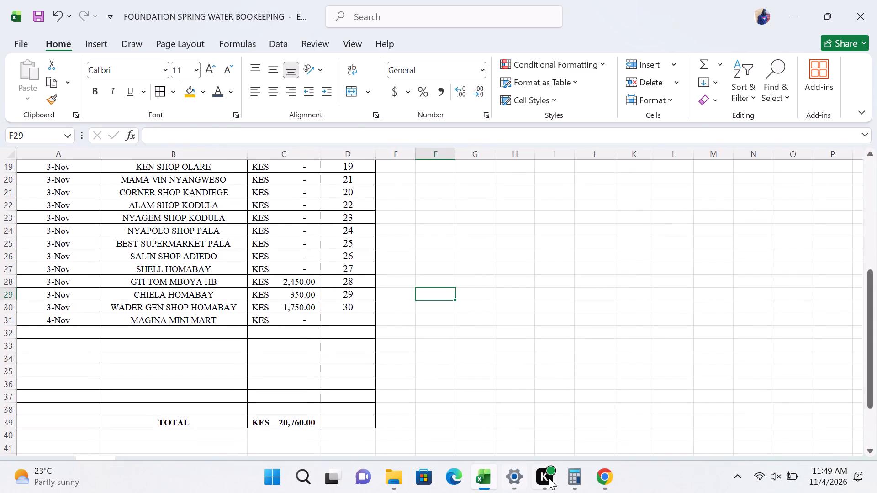
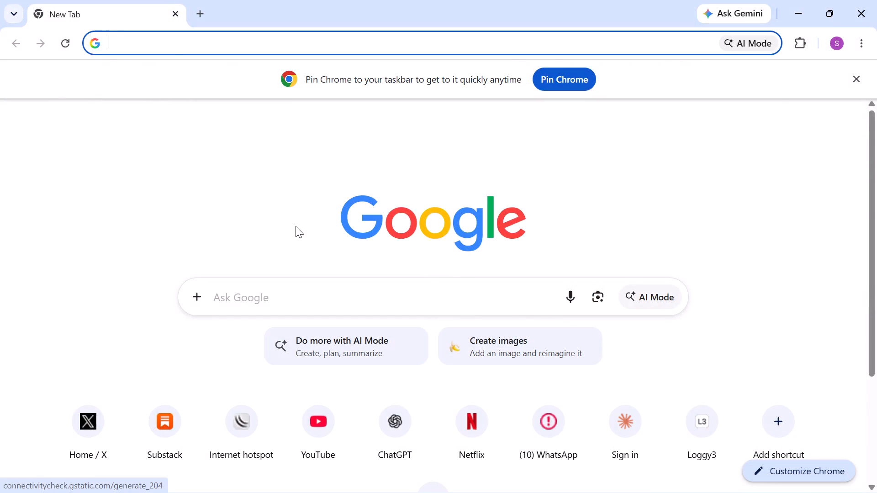
Look up GMAIL from the new browser tab in Google Chrome to reach the mailbox.
click(165, 47)
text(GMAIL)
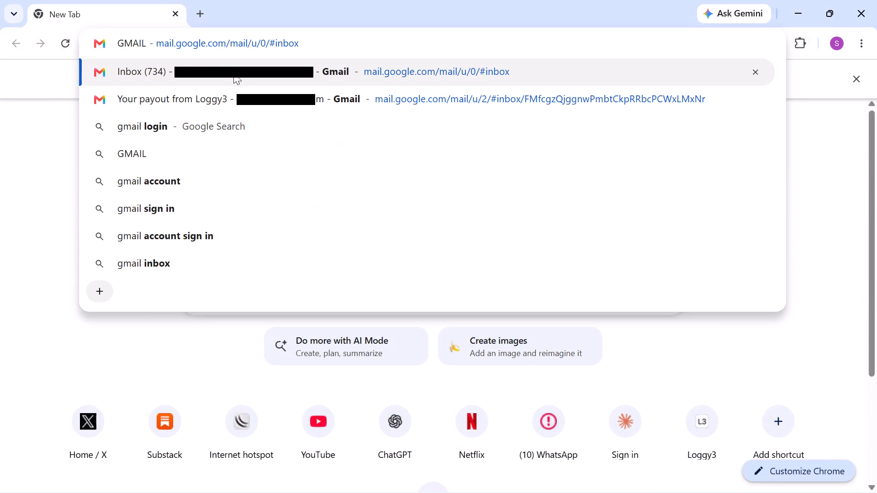
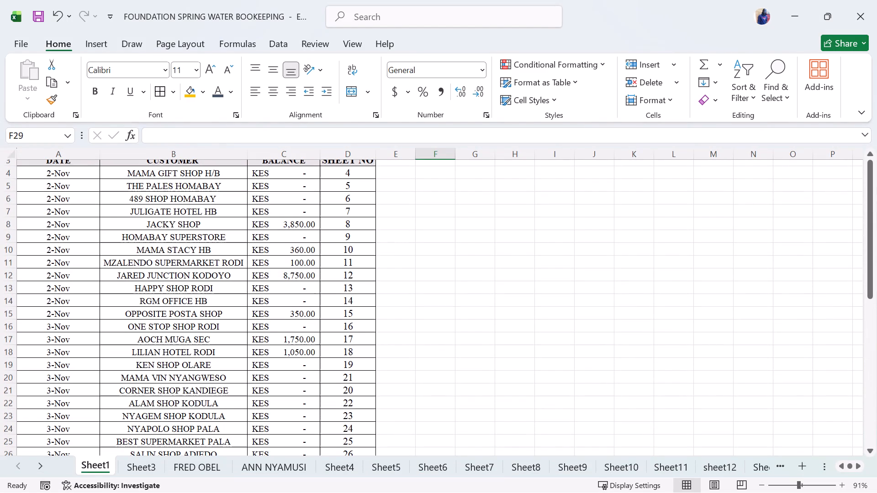
Review the debtors' ledger on Sheet1 down to the stock balance table, Sheet3, and the two account sheets named after individuals.
scroll(342, 315, down, 3)
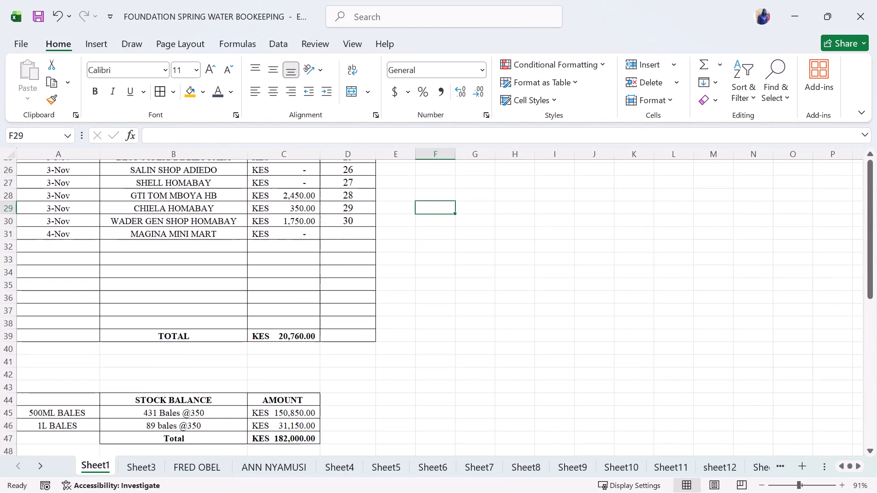
scroll(342, 315, down, 1)
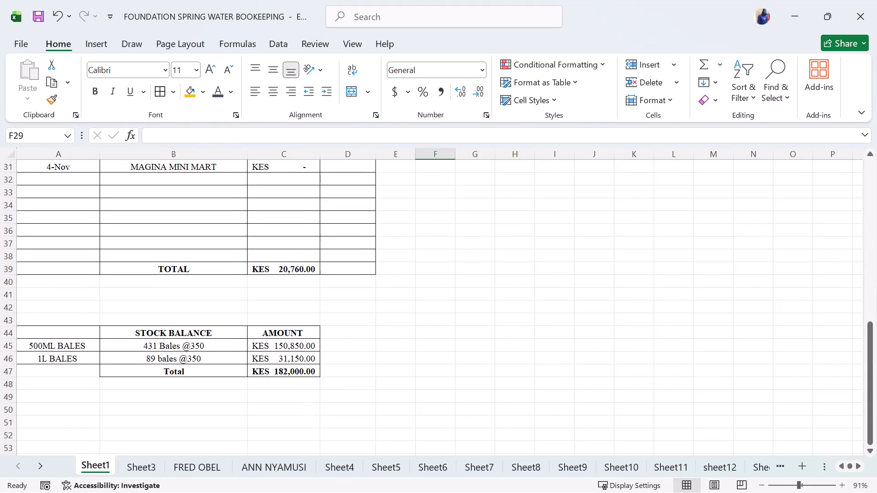
click(148, 472)
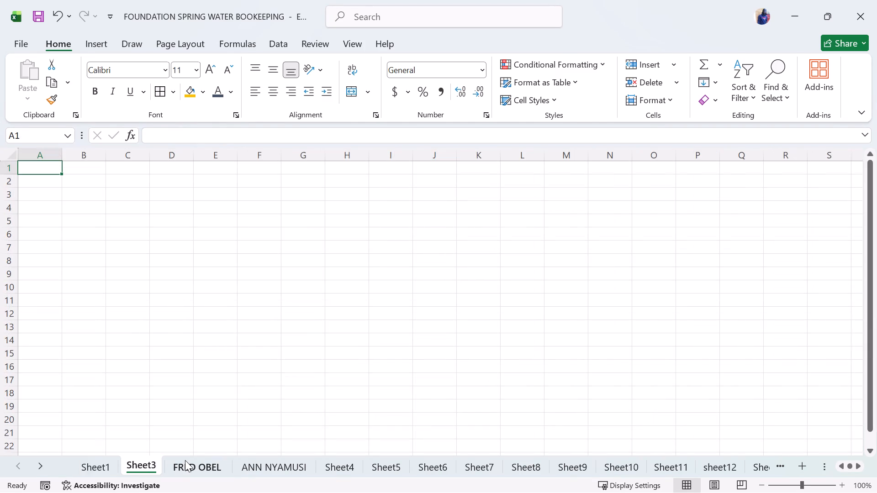
click(185, 460)
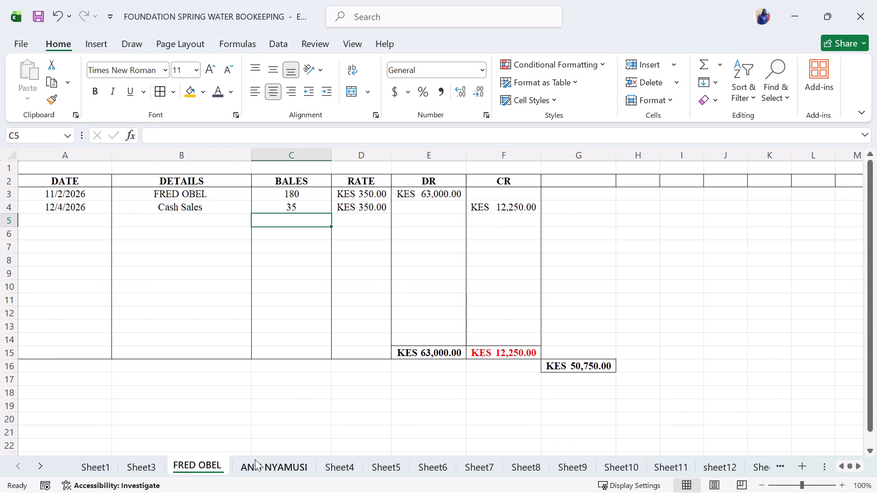
click(267, 463)
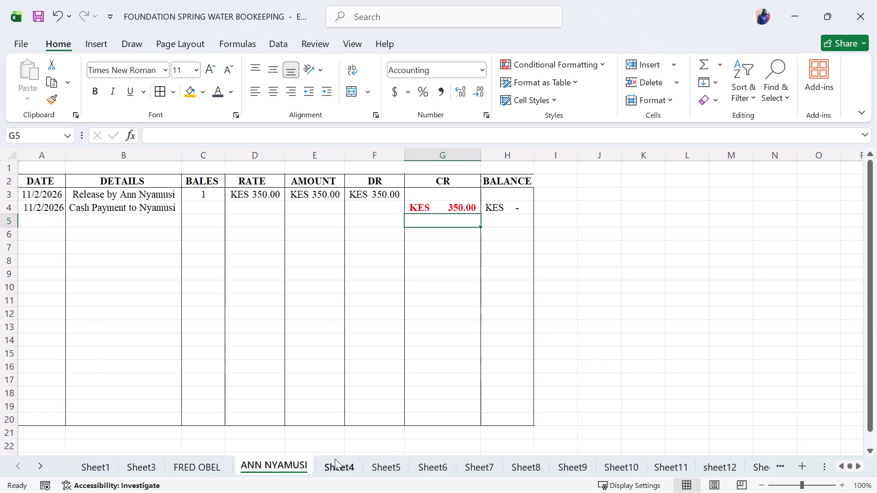
Look through the customer account sheets Sheet4 and Sheet5, ending on The Palace Homabay account.
click(335, 459)
click(388, 468)
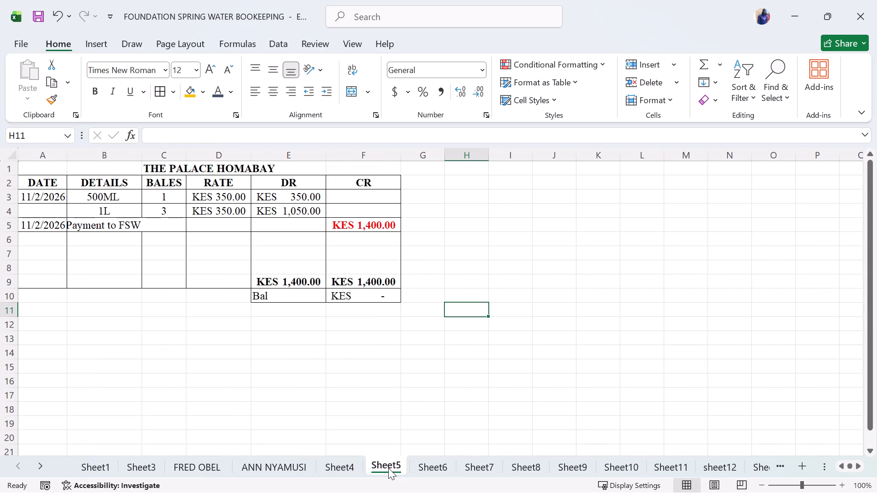
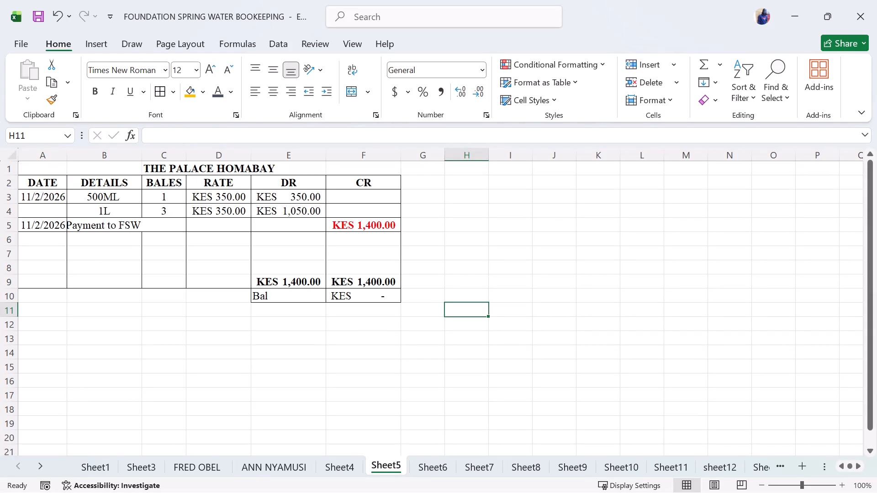
Autofit the DETAILS column to its contents on The Palace Homabay account, and select the payment amount in the CR column.
double_click(139, 157)
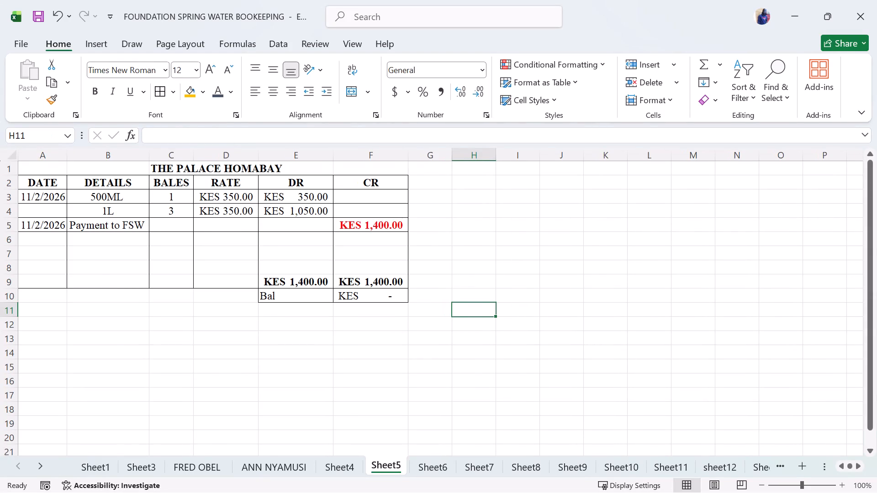
click(174, 235)
click(183, 226)
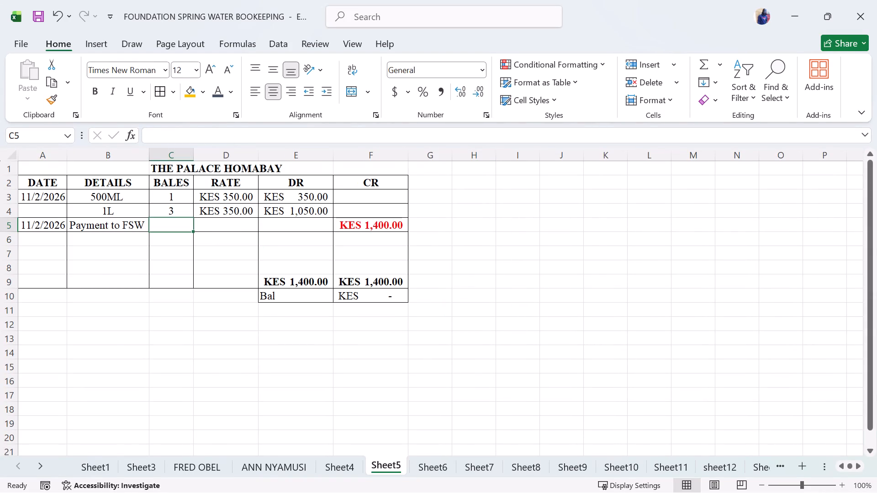
click(359, 231)
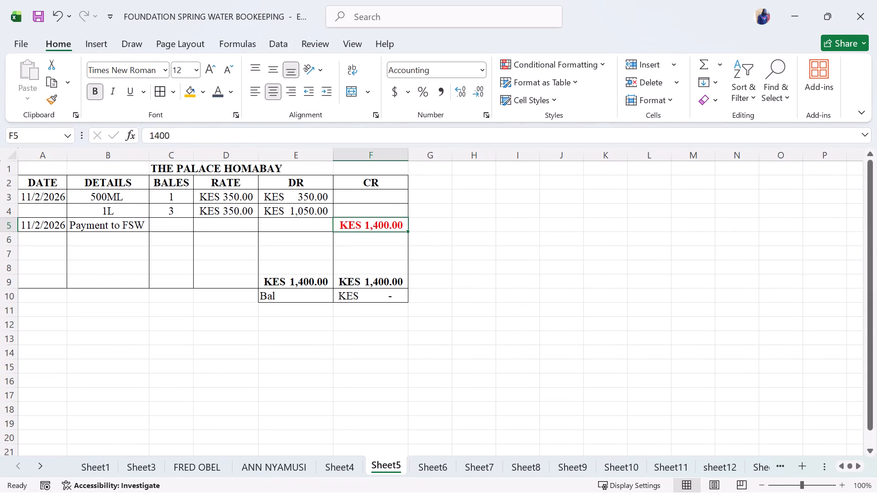
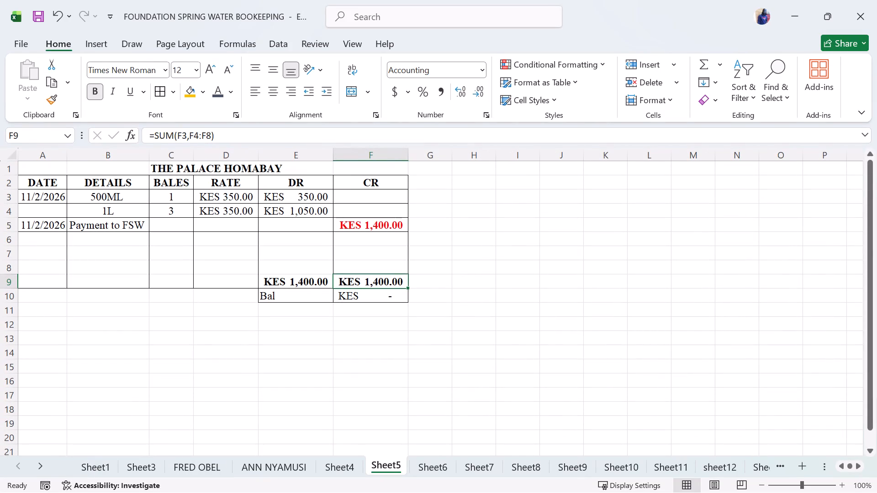
Look through the two person-named account sheets before Sheet4, checking their debit and credit entries, and go back to Sheet3.
click(38, 466)
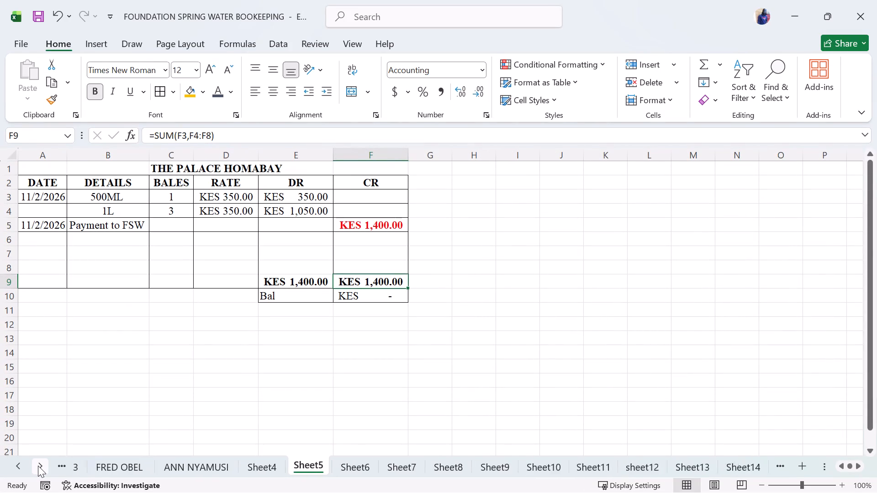
click(38, 466)
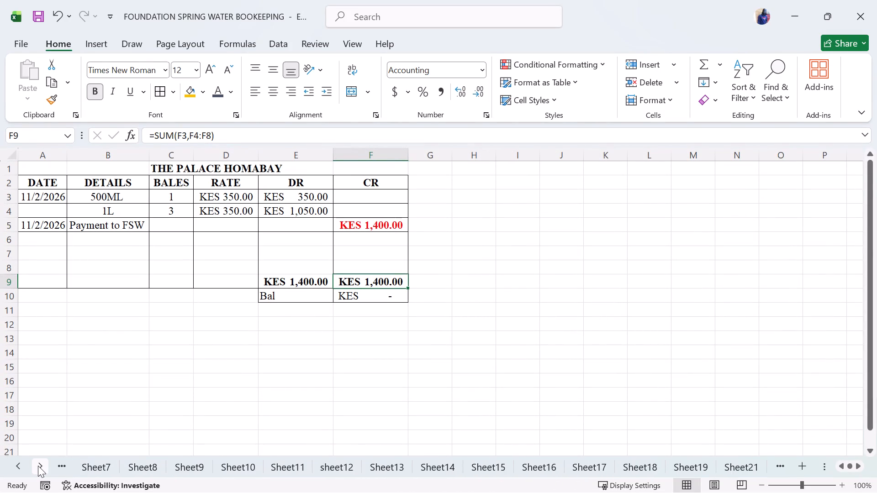
triple_click(15, 463)
double_click(15, 463)
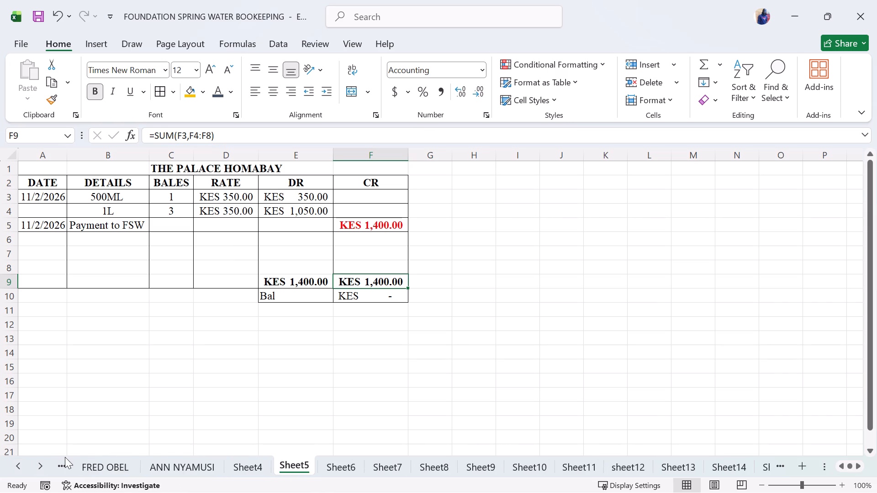
click(87, 463)
scroll(247, 293, up, 2)
click(169, 469)
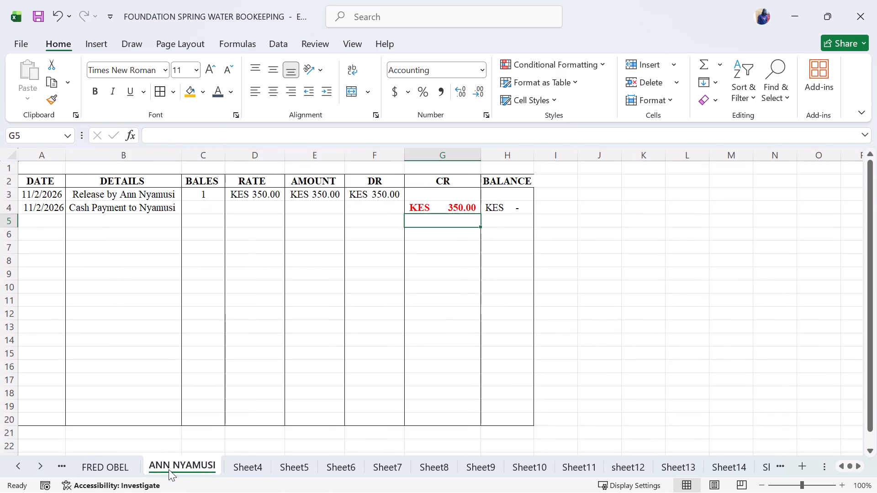
click(106, 464)
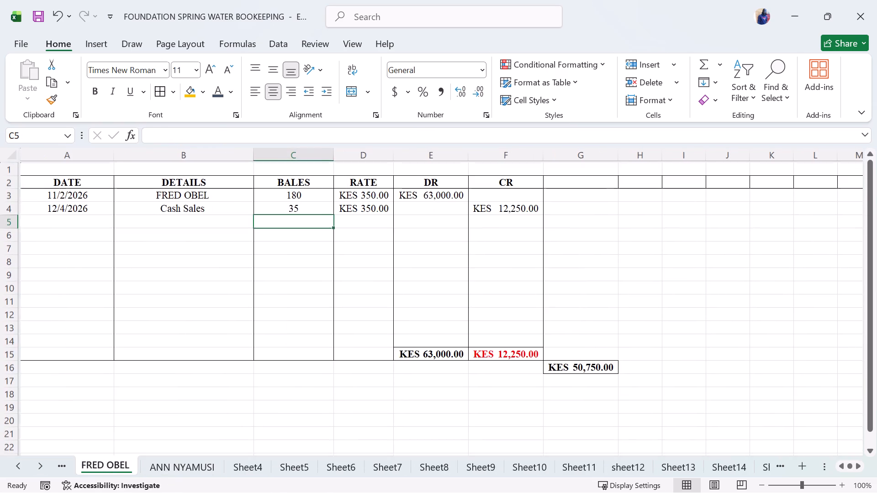
scroll(183, 364, right, 2)
double_click(20, 464)
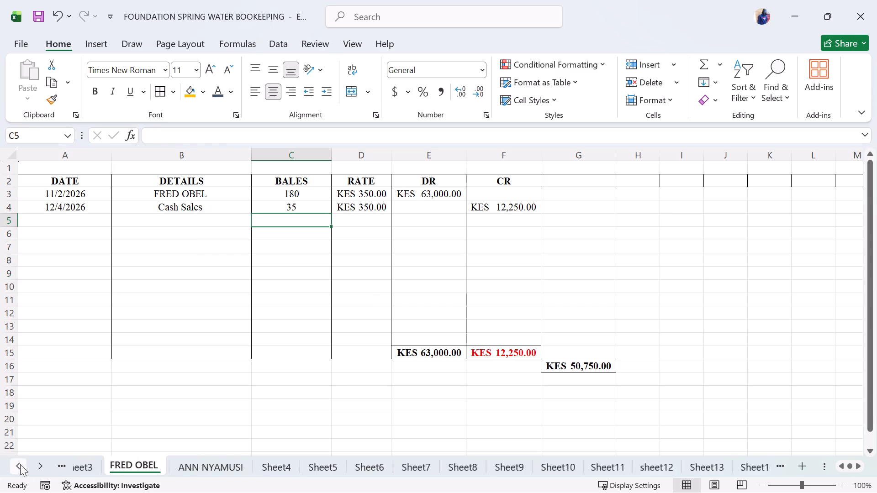
click(142, 460)
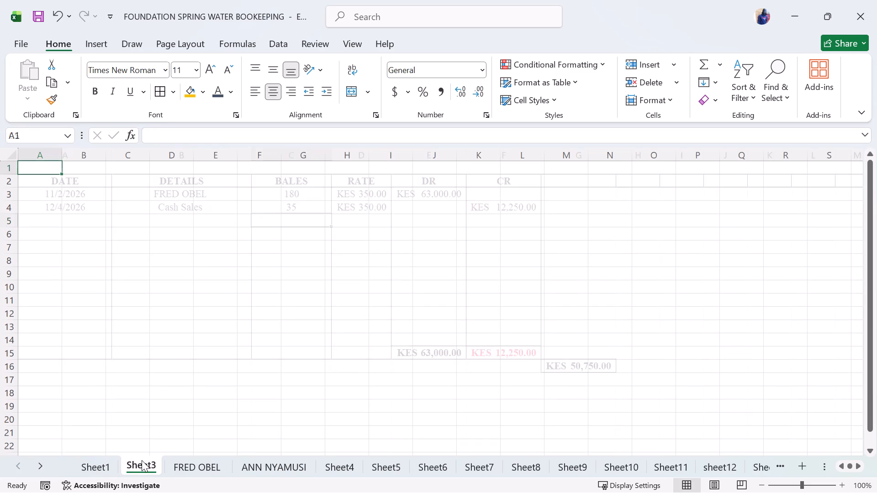
Return to the top of the debtors' ledger on Sheet1 and save the workbook.
click(93, 472)
scroll(192, 346, up, 1)
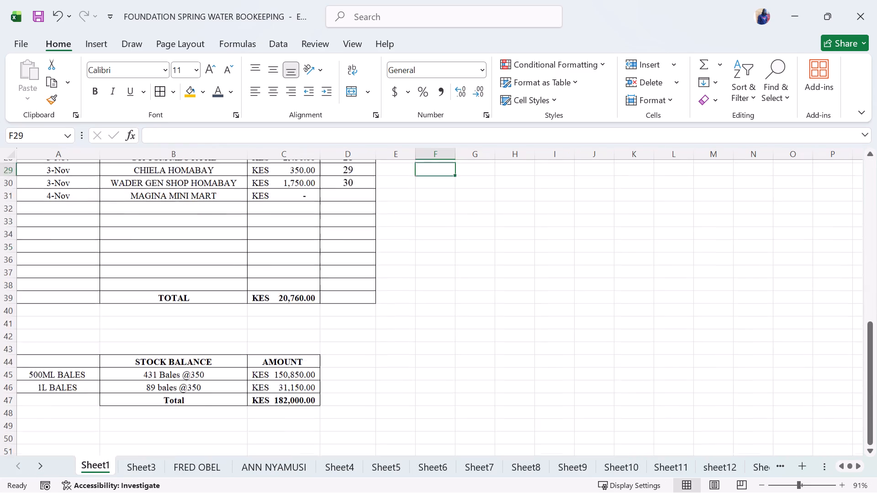
scroll(192, 346, up, 2)
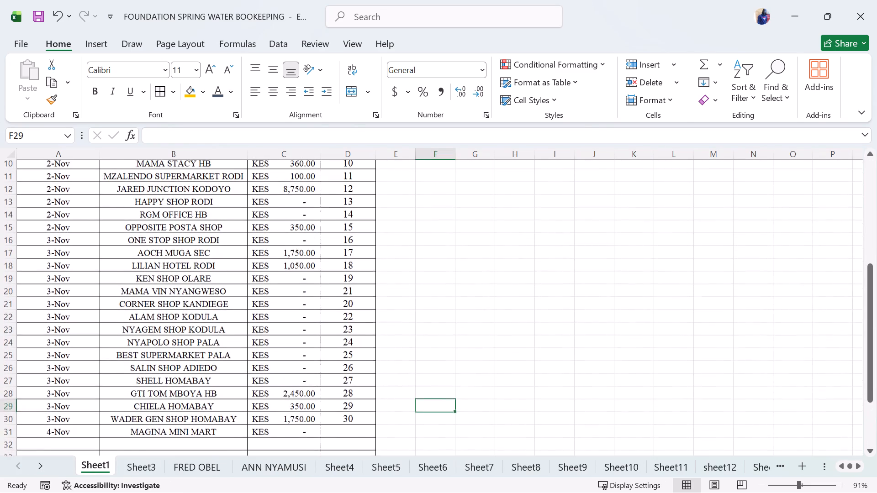
scroll(192, 346, up, 1)
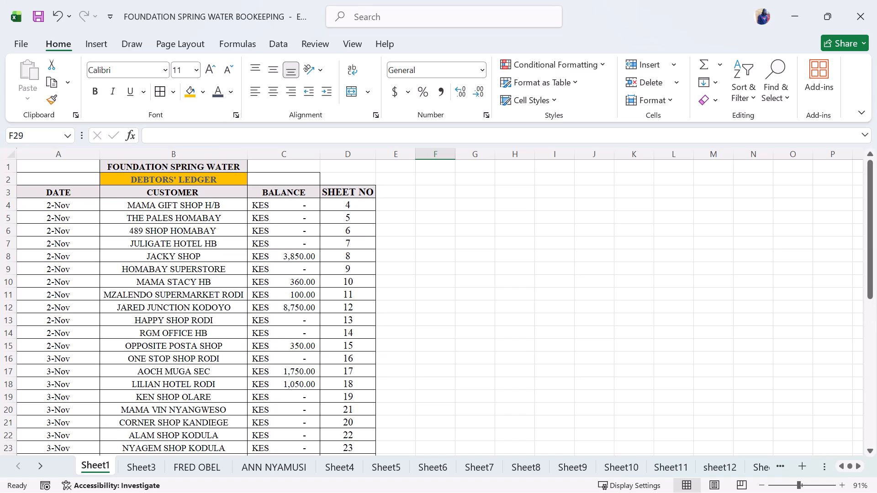
click(35, 9)
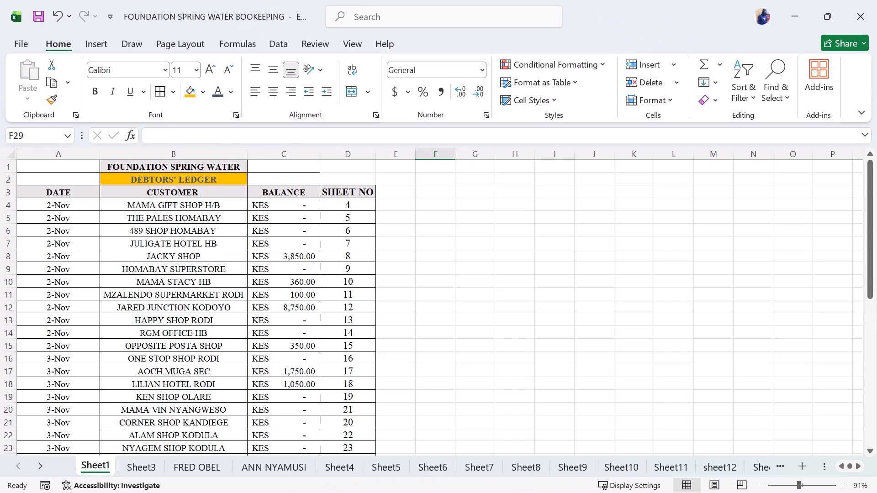
Review the customer balances in the Sheet1 debtors' ledger down to Magina Mini Mart and save the workbook.
click(424, 240)
scroll(431, 307, down, 1)
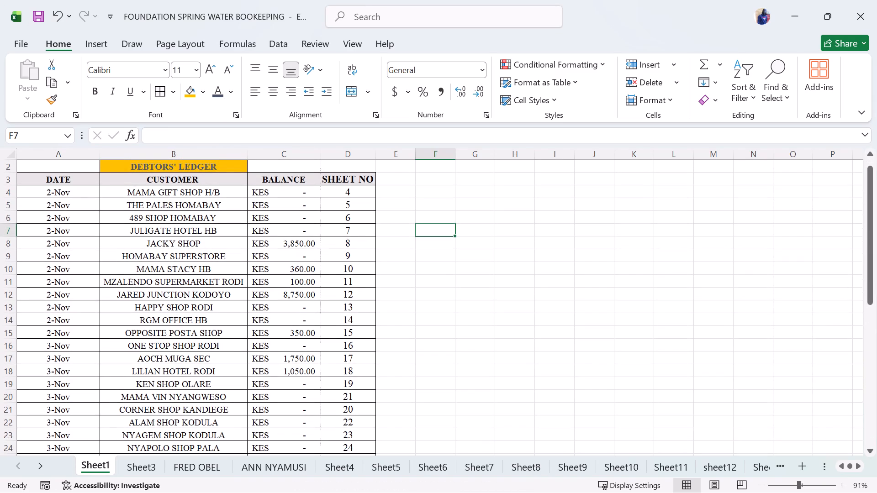
scroll(431, 307, down, 1)
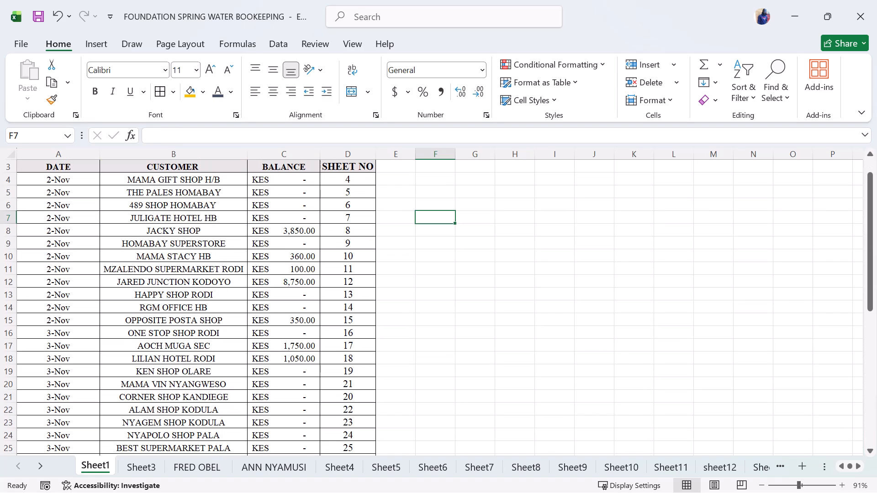
scroll(354, 362, down, 1)
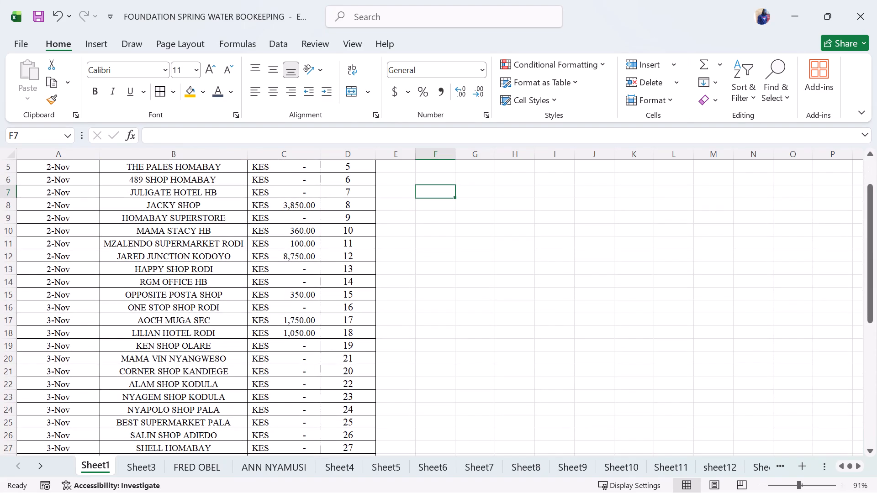
scroll(354, 362, down, 1)
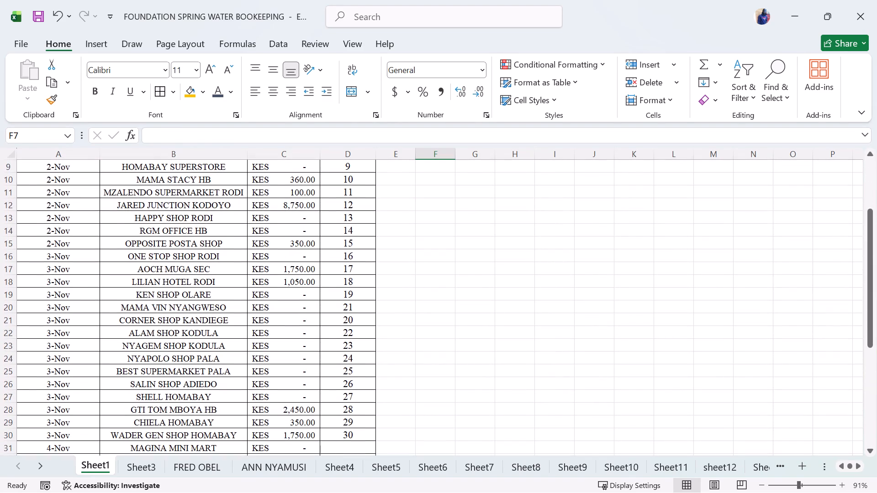
click(297, 272)
click(407, 279)
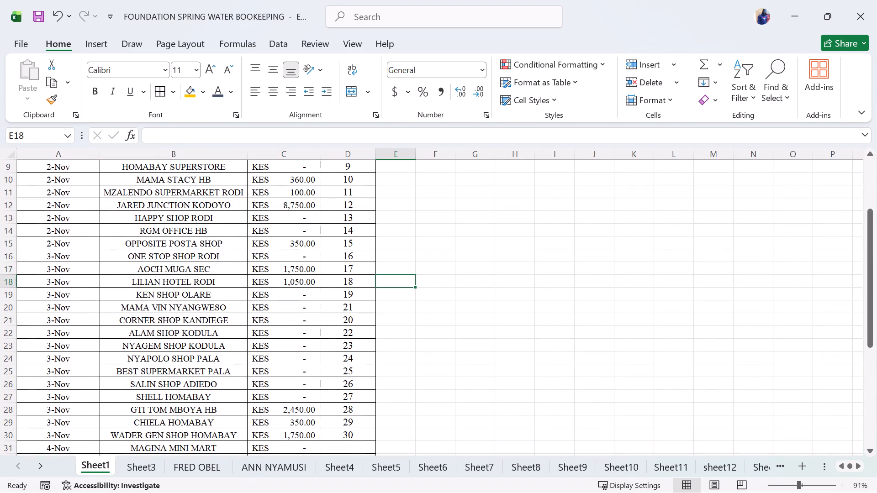
click(40, 21)
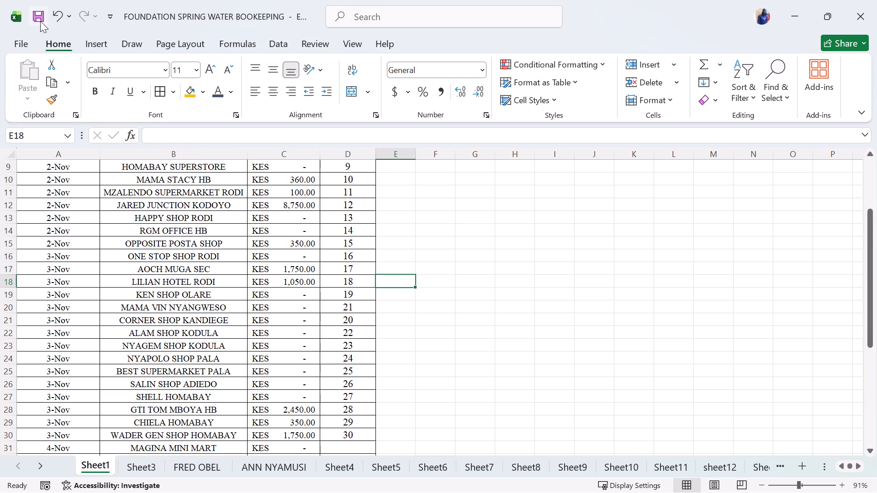
Examine the Sheet1 ledger from Lilian Hotel Rodi's balance down to the total and the stock balance table.
click(269, 282)
scroll(269, 282, down, 1)
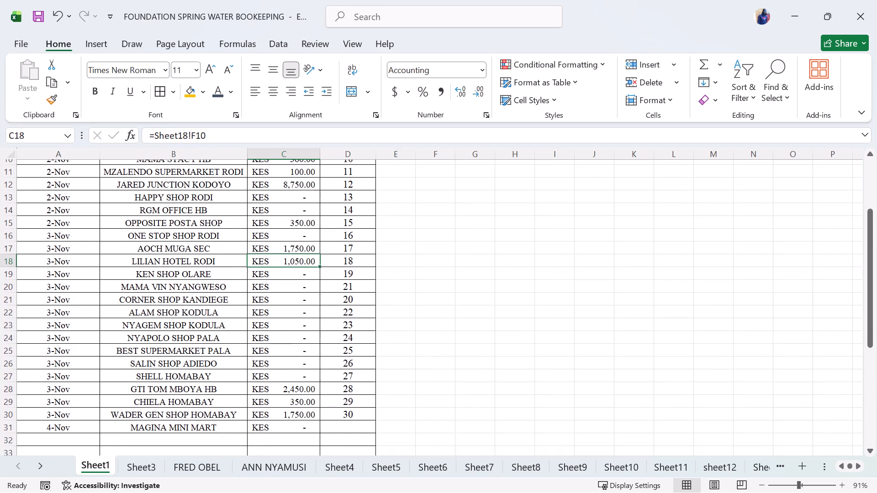
scroll(269, 282, down, 2)
click(421, 304)
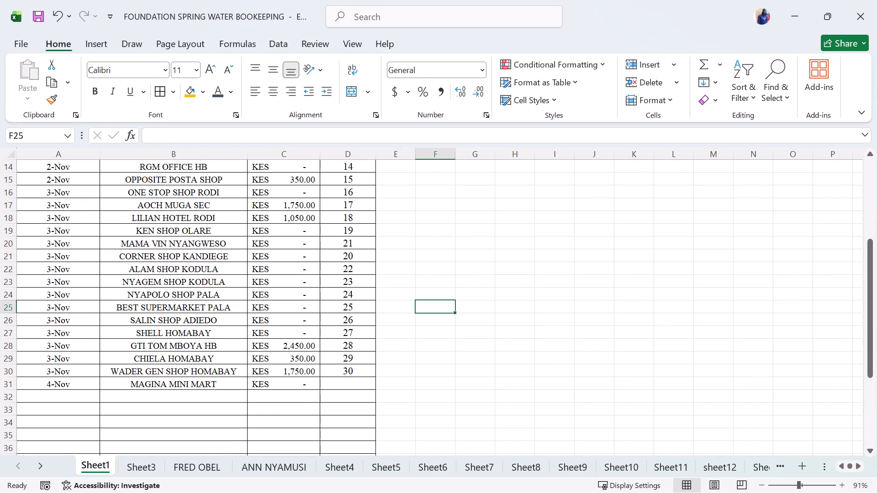
scroll(325, 342, down, 2)
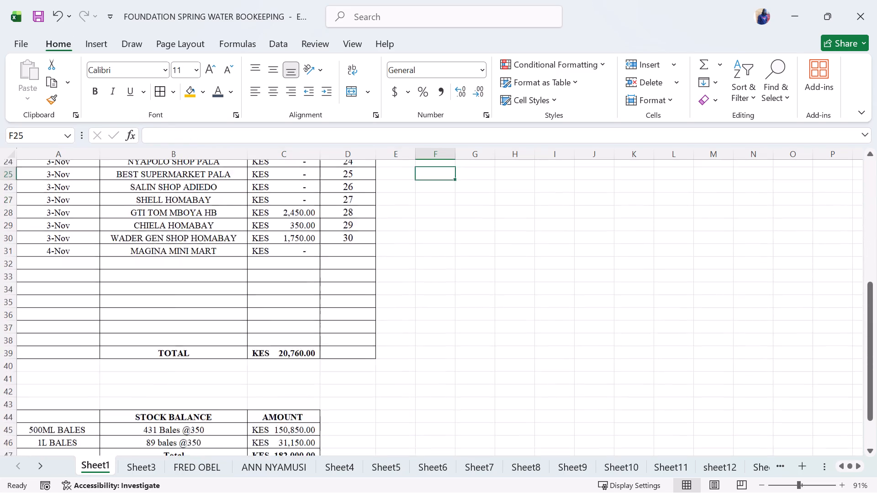
scroll(325, 342, down, 1)
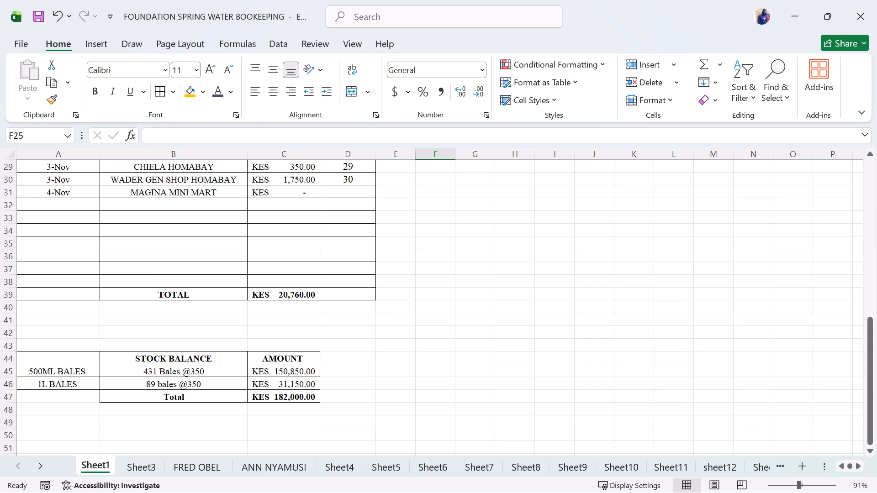
Enter sheet number 31 for Magina Mini Mart in the debtors' ledger.
scroll(325, 342, up, 2)
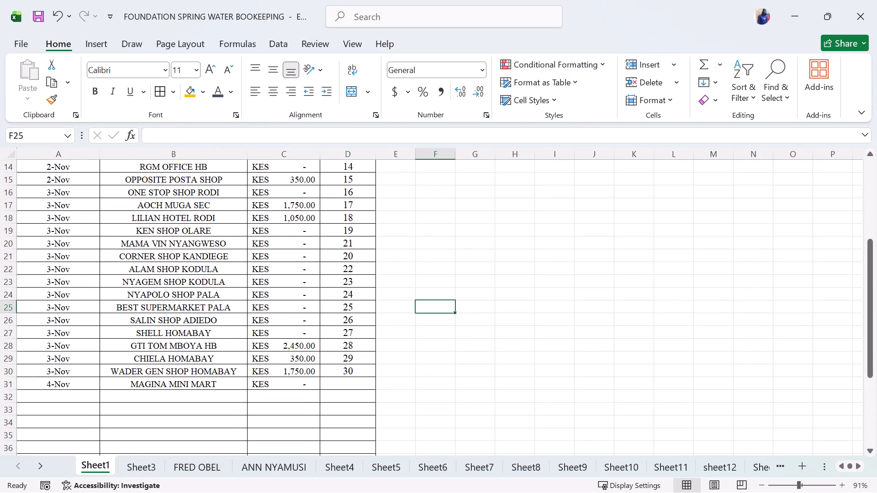
click(350, 380)
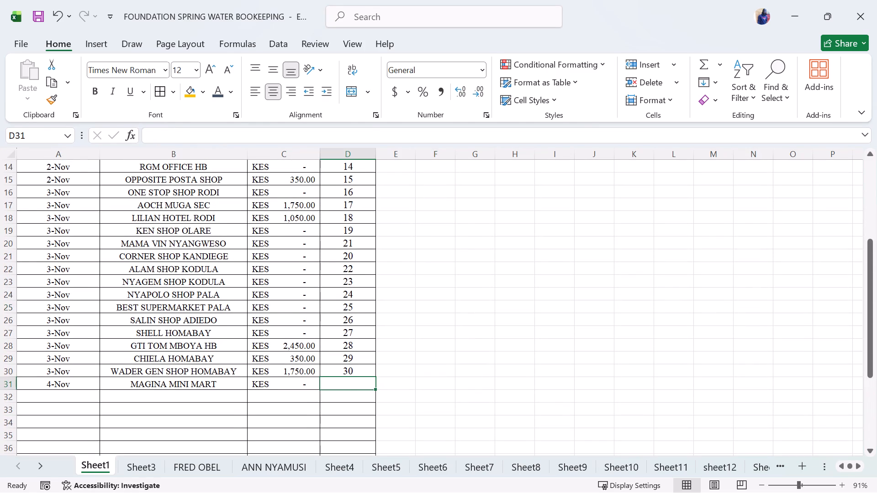
text(31)
key(BackSpace)
key(BackSpace)
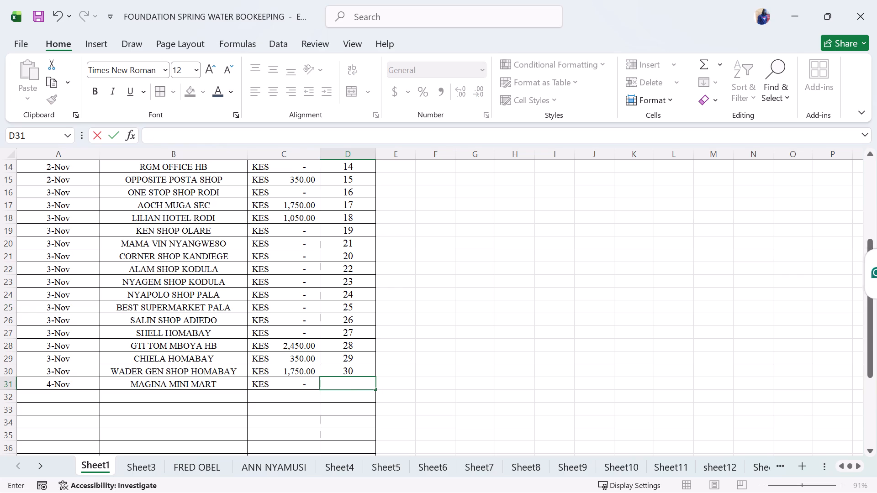
text(40)
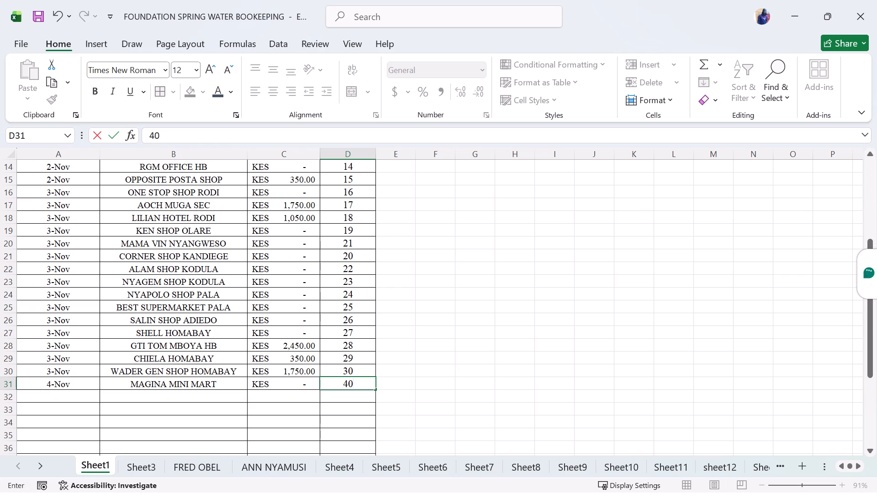
key(BackSpace)
key(BackSpace)
text(31)
click(412, 363)
click(412, 363)
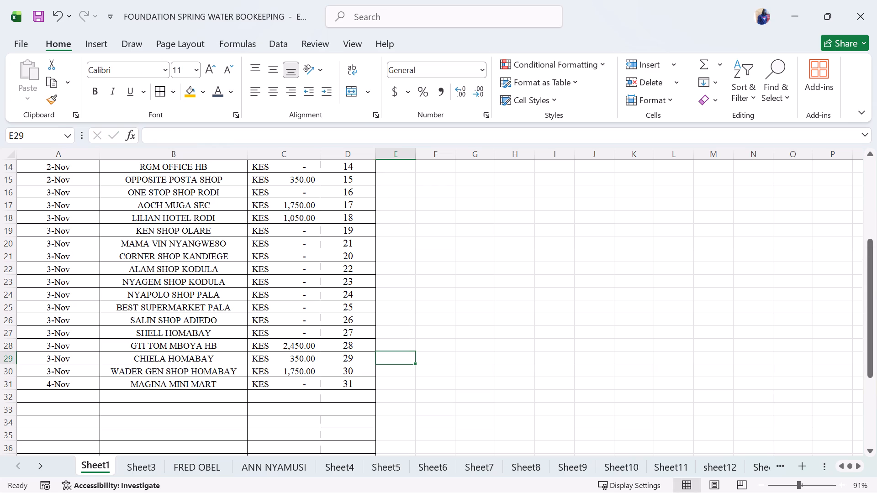
Save the workbook.
scroll(469, 312, up, 1)
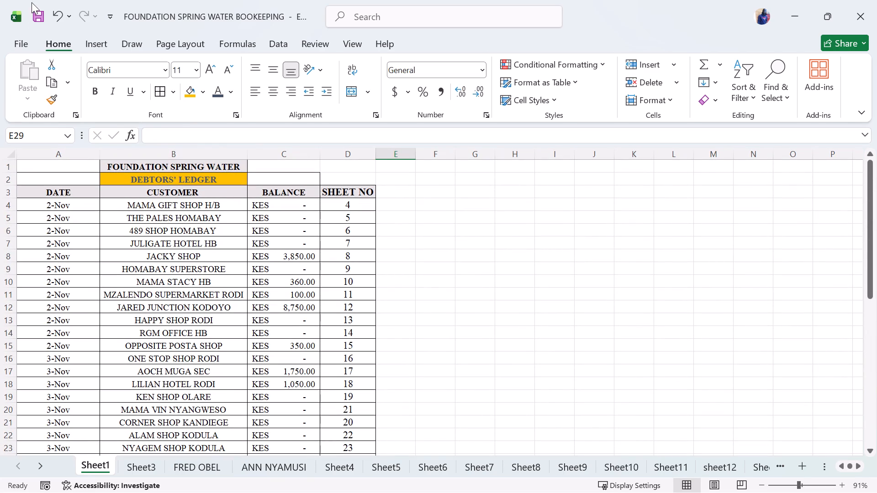
click(37, 16)
click(417, 256)
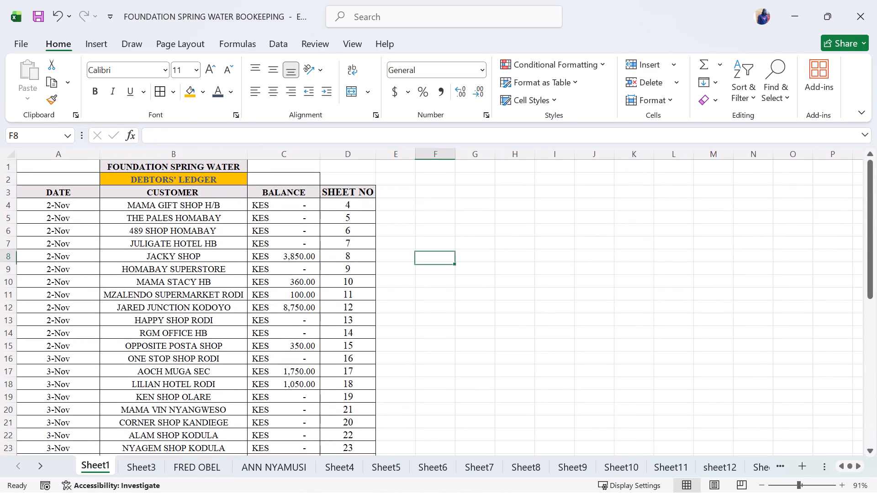
Look over the Sheet1 debtors' ledger from the first customers down to the TOTAL row.
scroll(417, 256, down, 1)
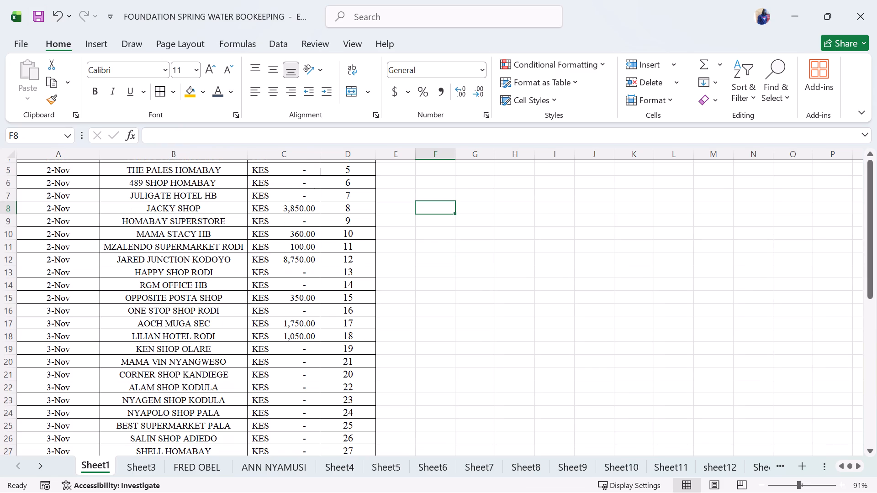
scroll(417, 256, down, 2)
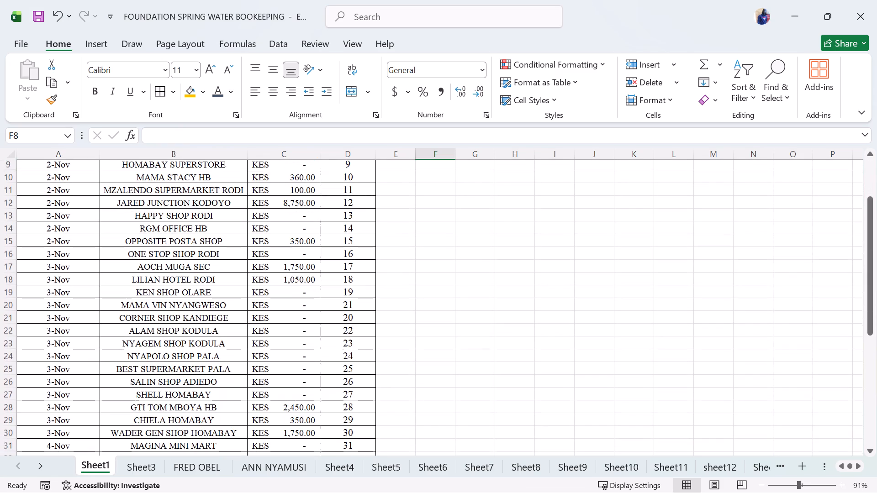
scroll(417, 256, down, 1)
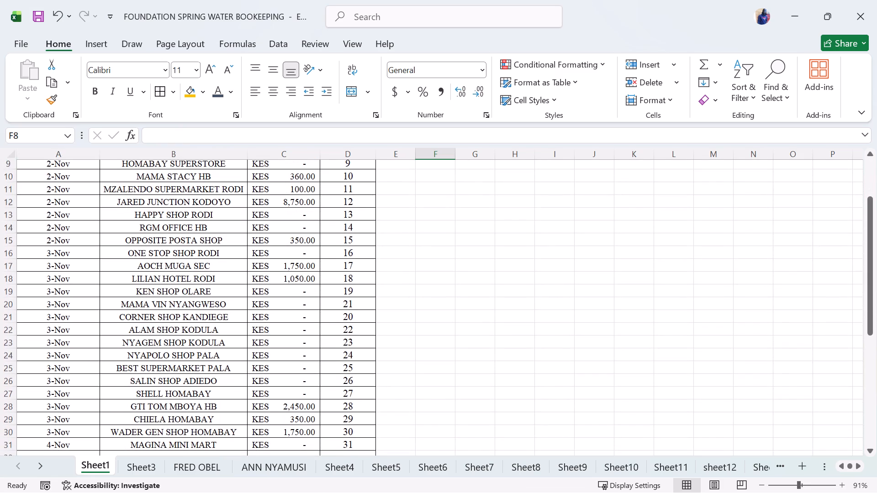
scroll(417, 256, down, 1)
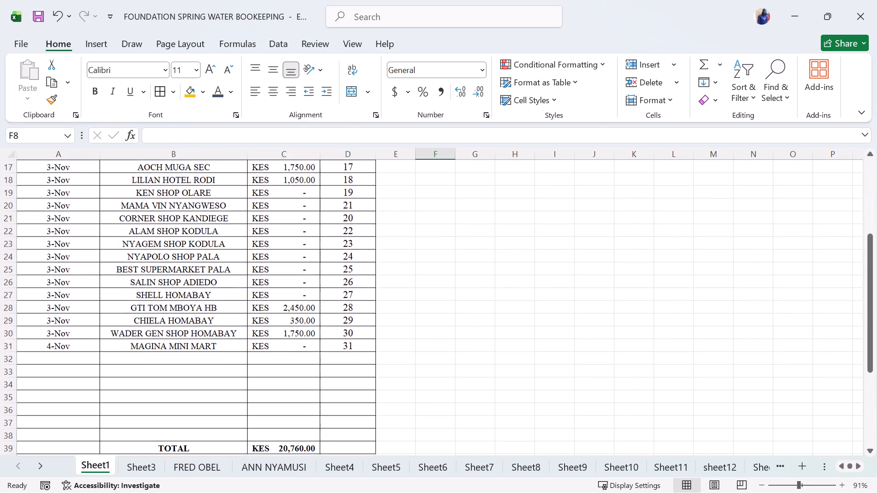
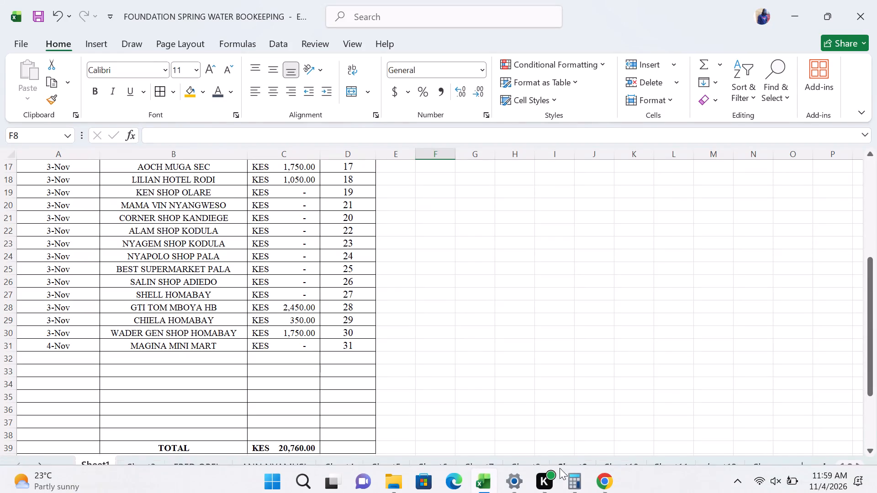
Recheck the Sheet1 debtors' ledger balances and sheet numbers from the first customer down to the TOTAL row.
scroll(515, 400, up, 1)
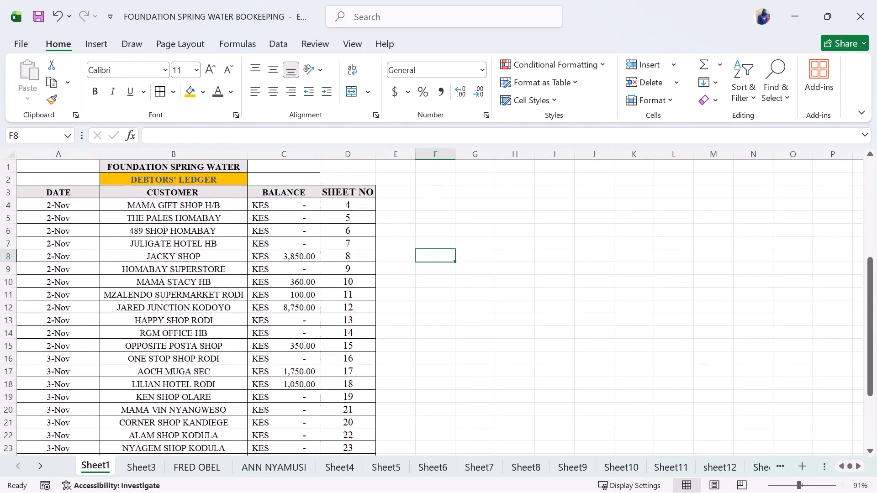
scroll(515, 400, down, 3)
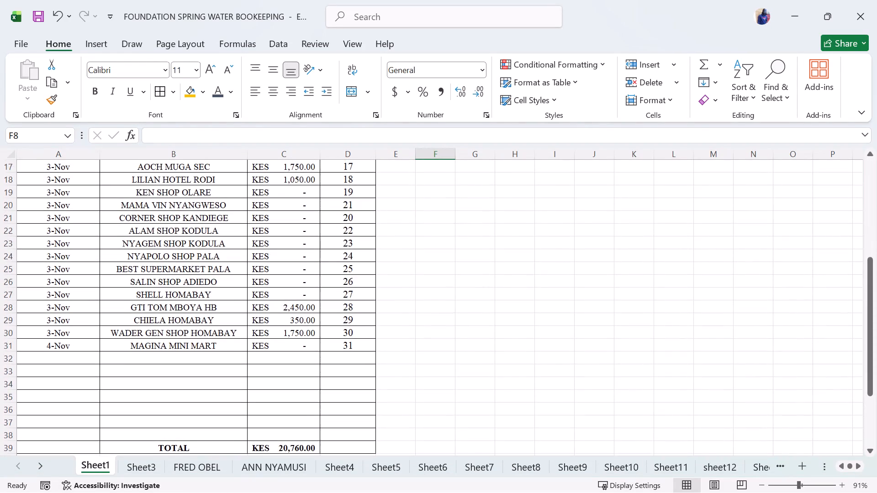
scroll(515, 400, up, 1)
scroll(515, 400, down, 1)
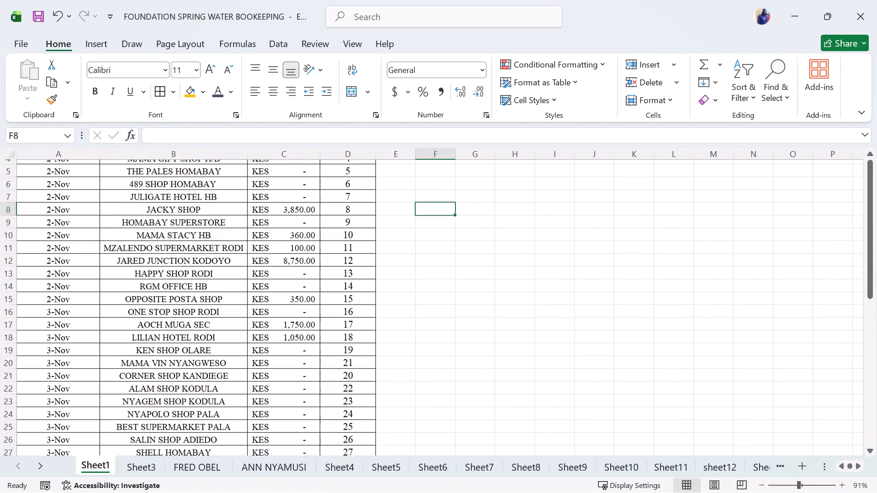
scroll(515, 400, down, 1)
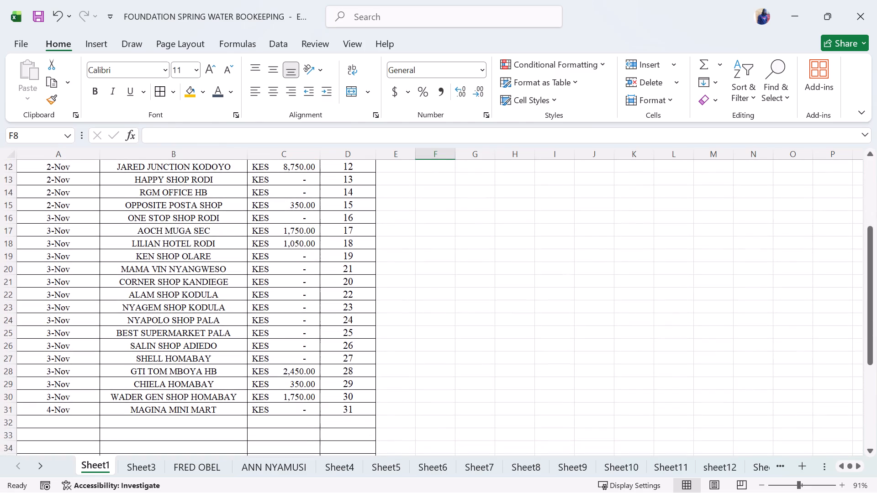
scroll(515, 400, down, 1)
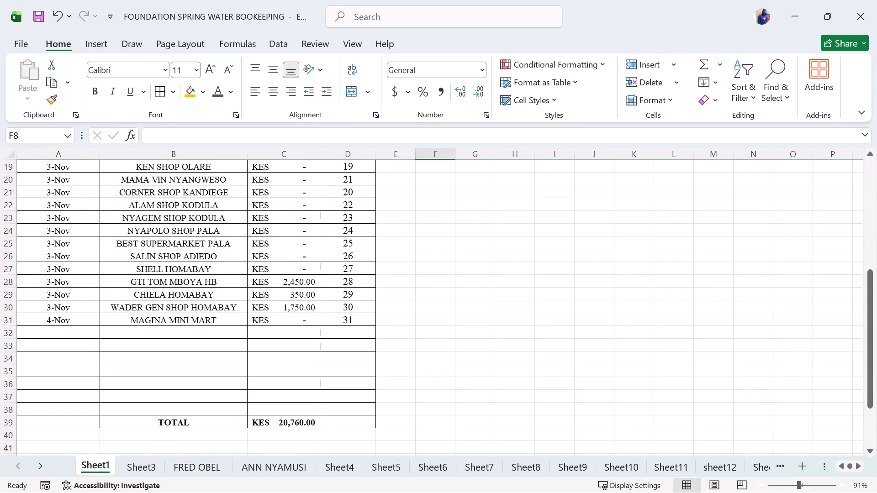
Review the two individually named account sheets after Sheet3 and the Mama Gift Shop account on Sheet4.
click(158, 459)
click(191, 457)
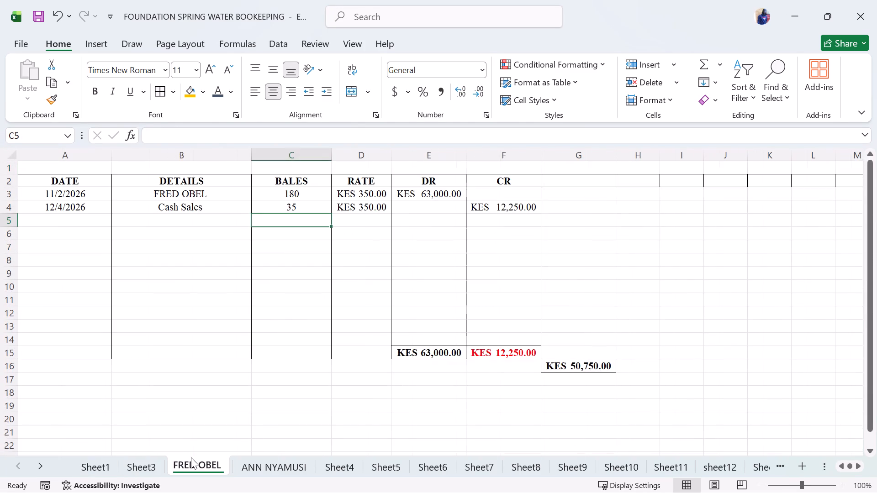
scroll(359, 339, up, 1)
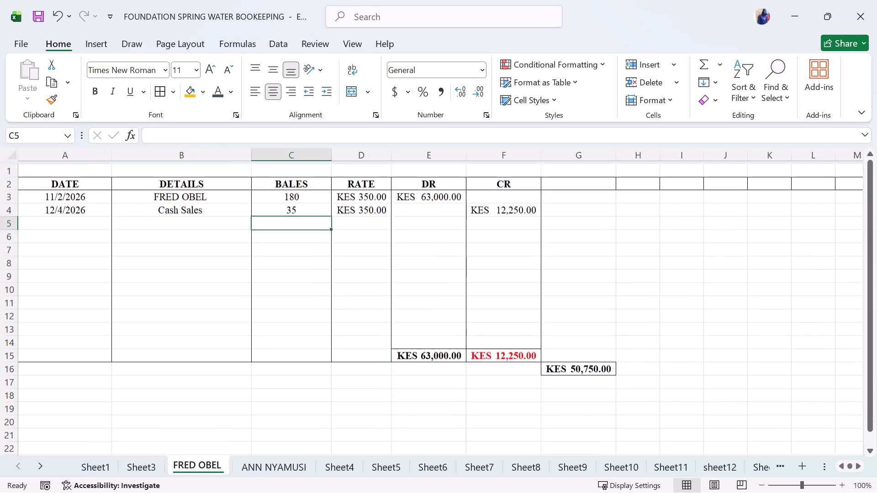
click(274, 463)
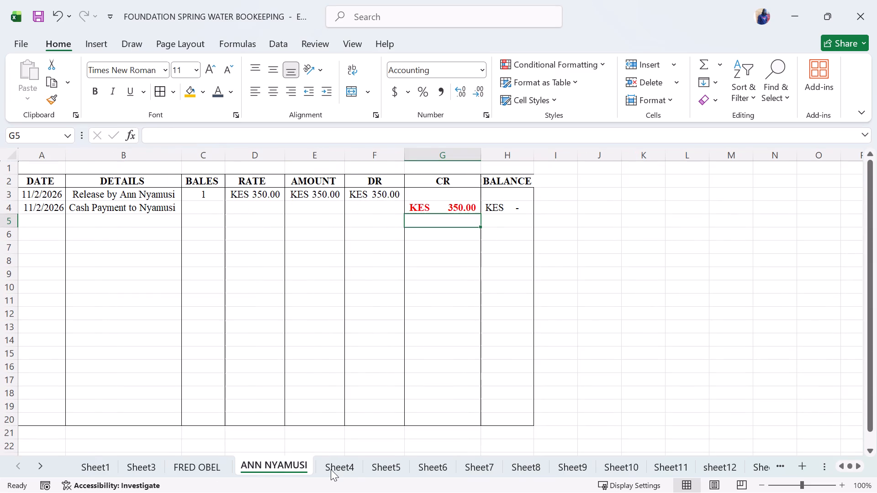
click(331, 469)
click(407, 336)
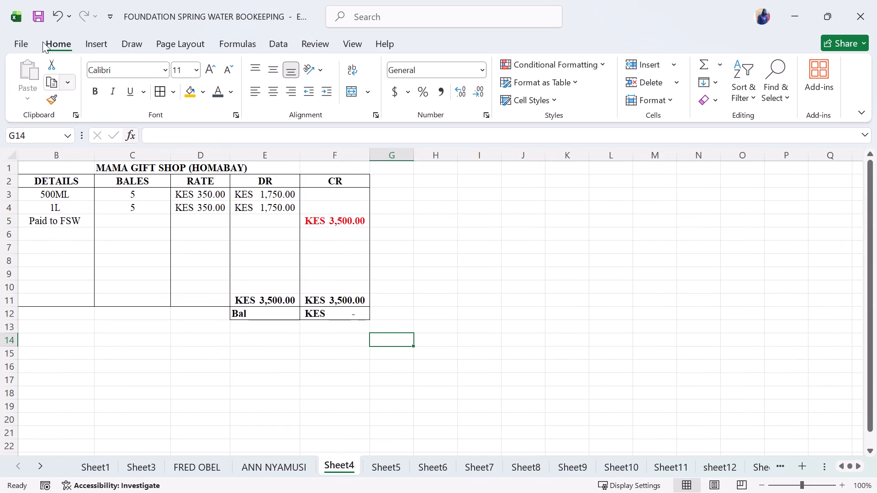
Save the workbook.
click(37, 13)
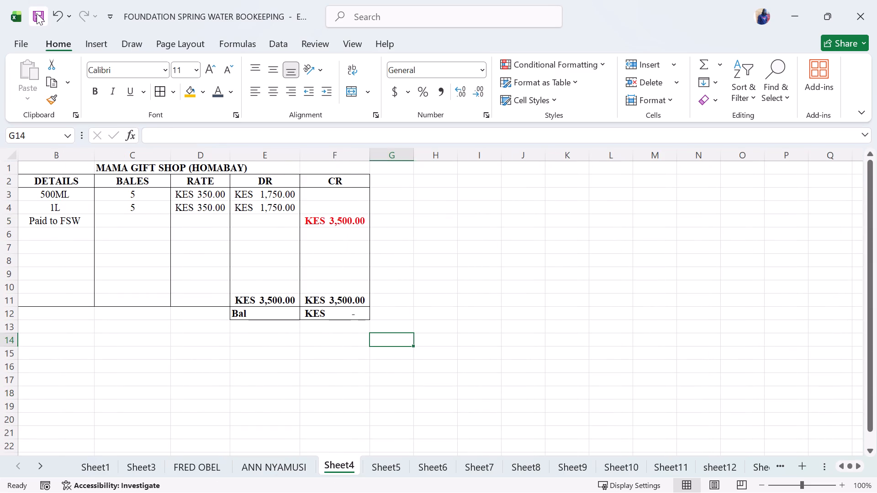